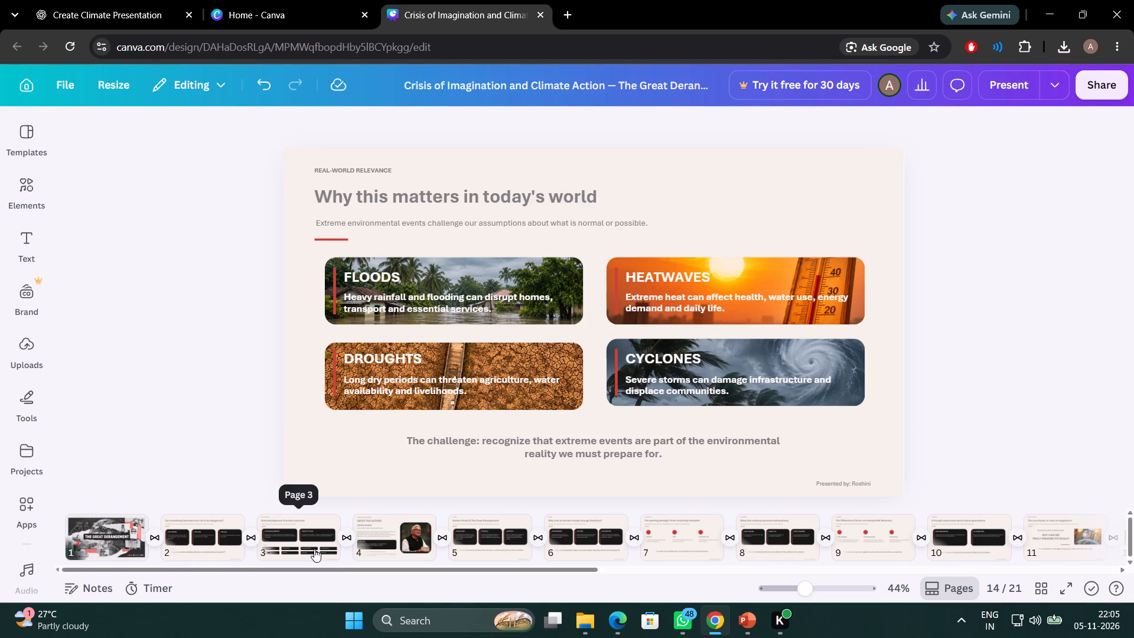
Review the slides from the title page through page 5, checking their layout.
scroll(314, 549, right, 7)
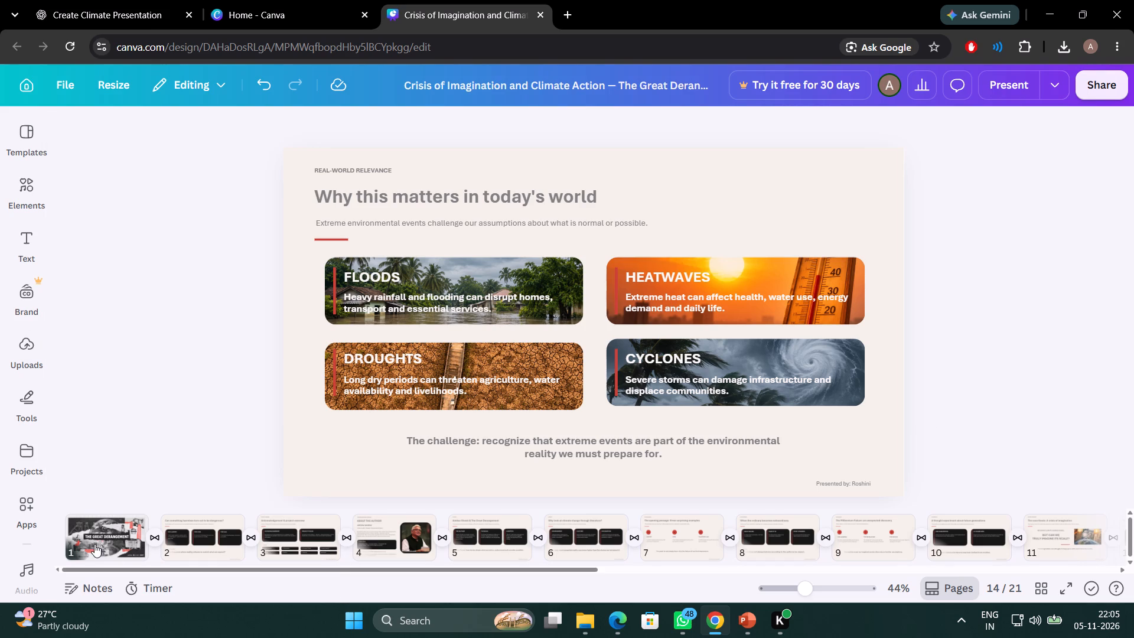
click(87, 544)
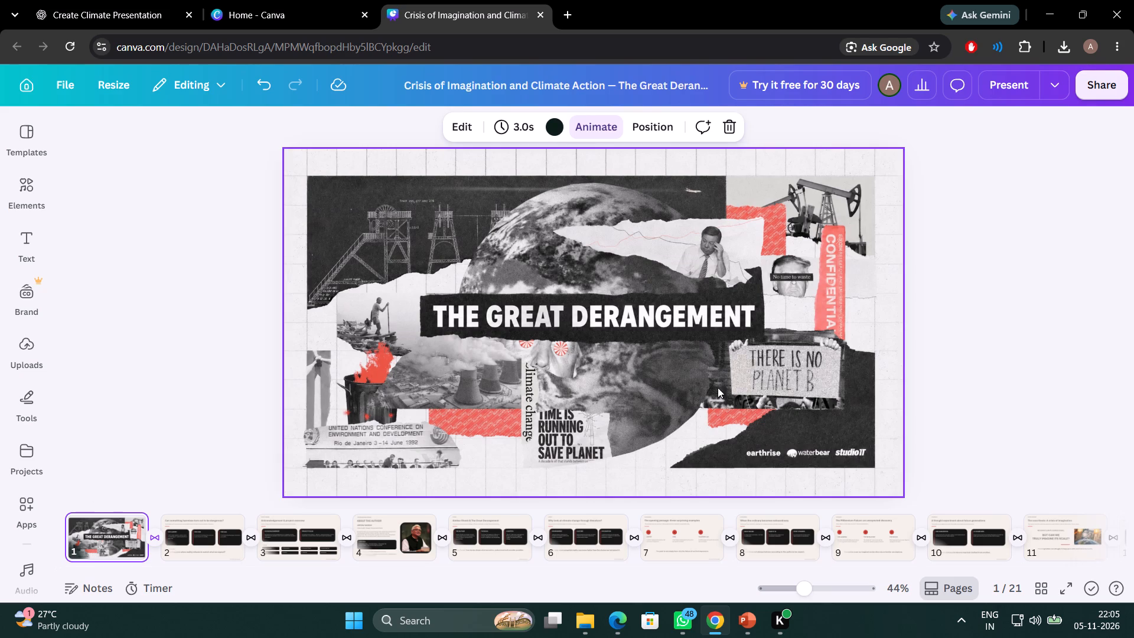
key(Right)
key(Right)
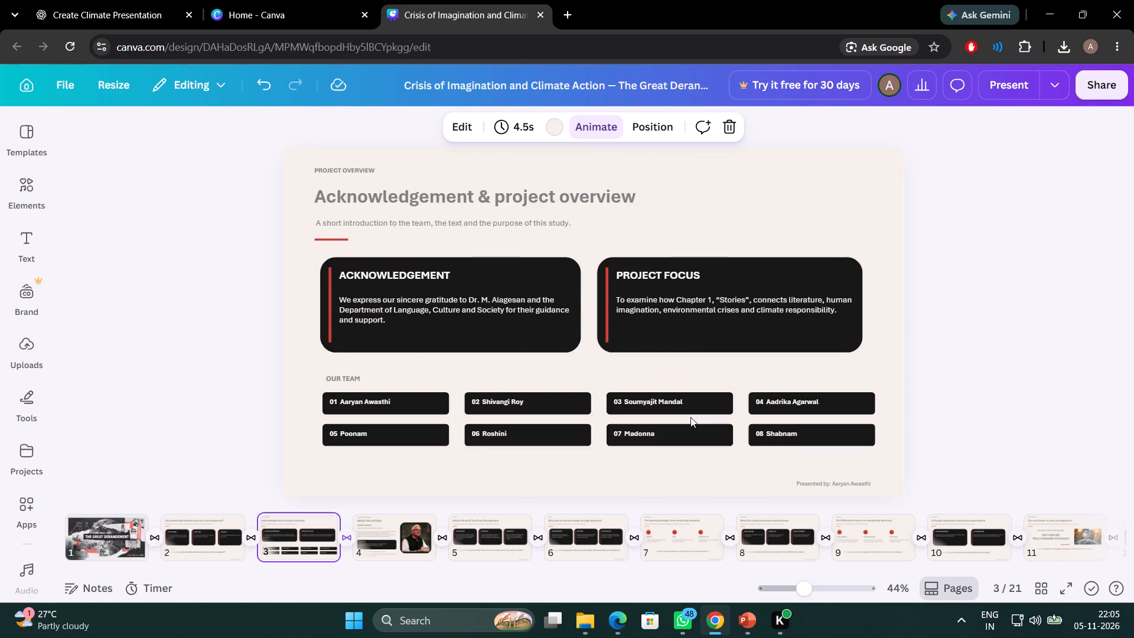
key(Right)
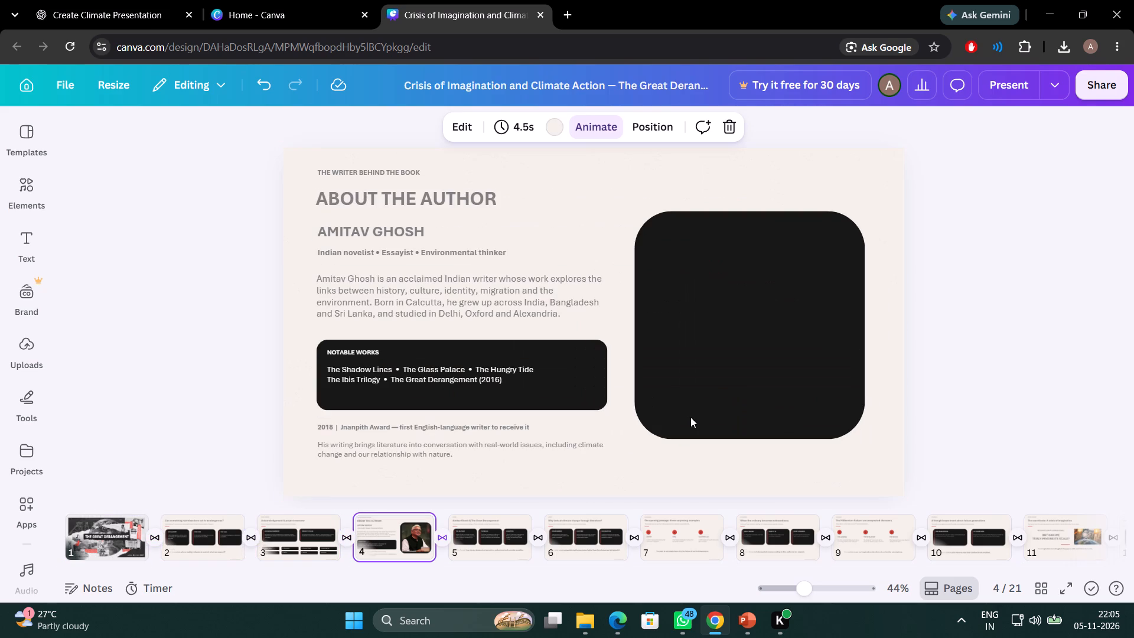
click(1057, 285)
key(Right)
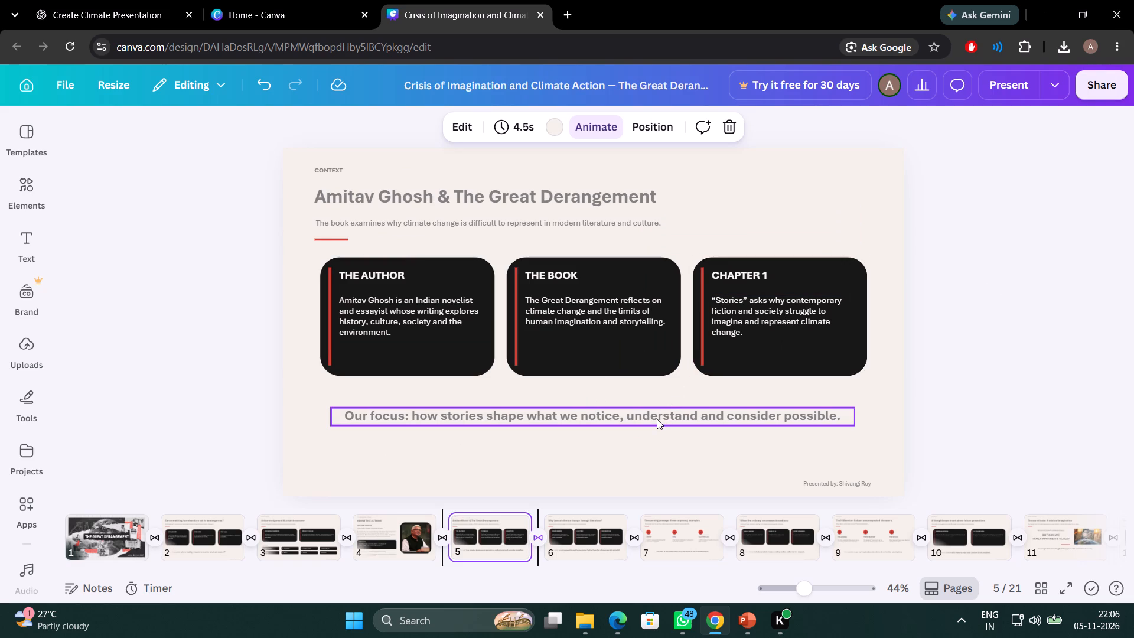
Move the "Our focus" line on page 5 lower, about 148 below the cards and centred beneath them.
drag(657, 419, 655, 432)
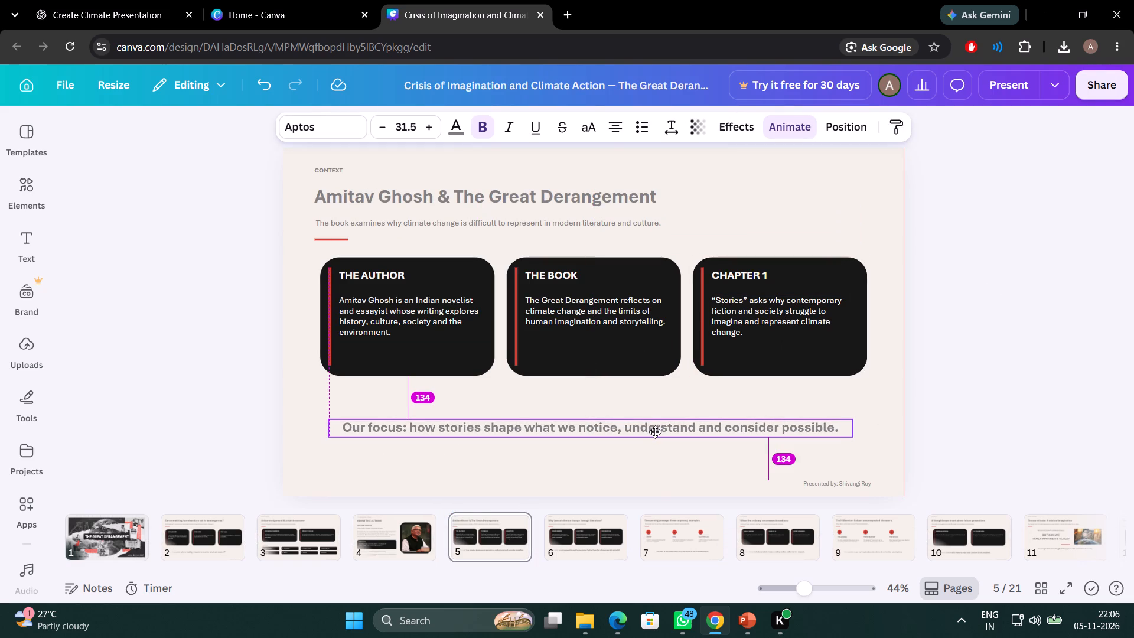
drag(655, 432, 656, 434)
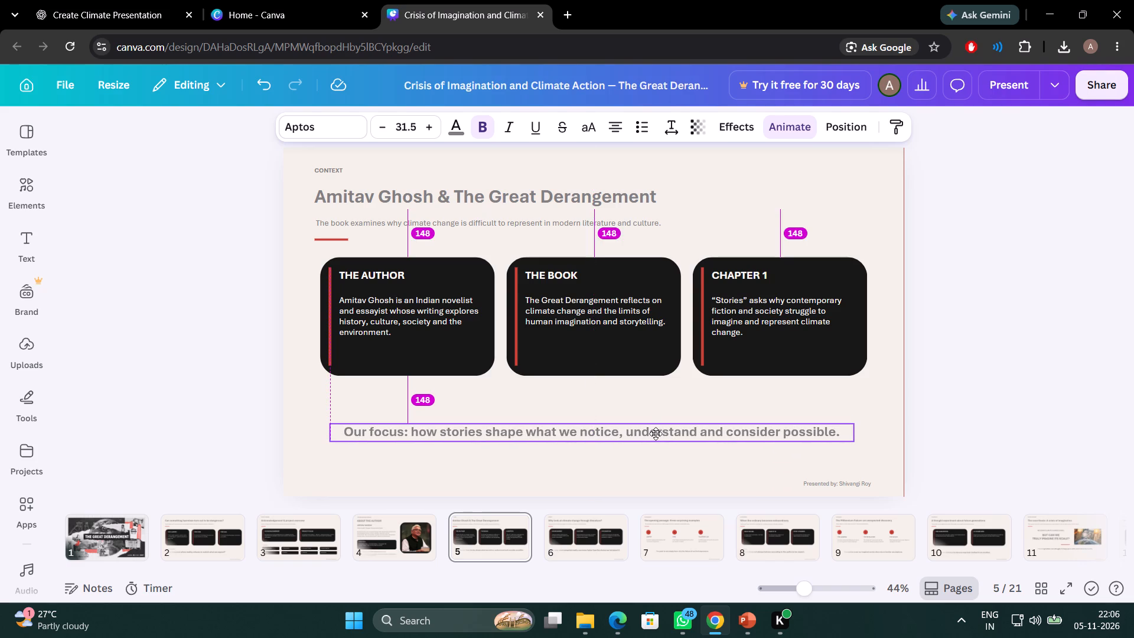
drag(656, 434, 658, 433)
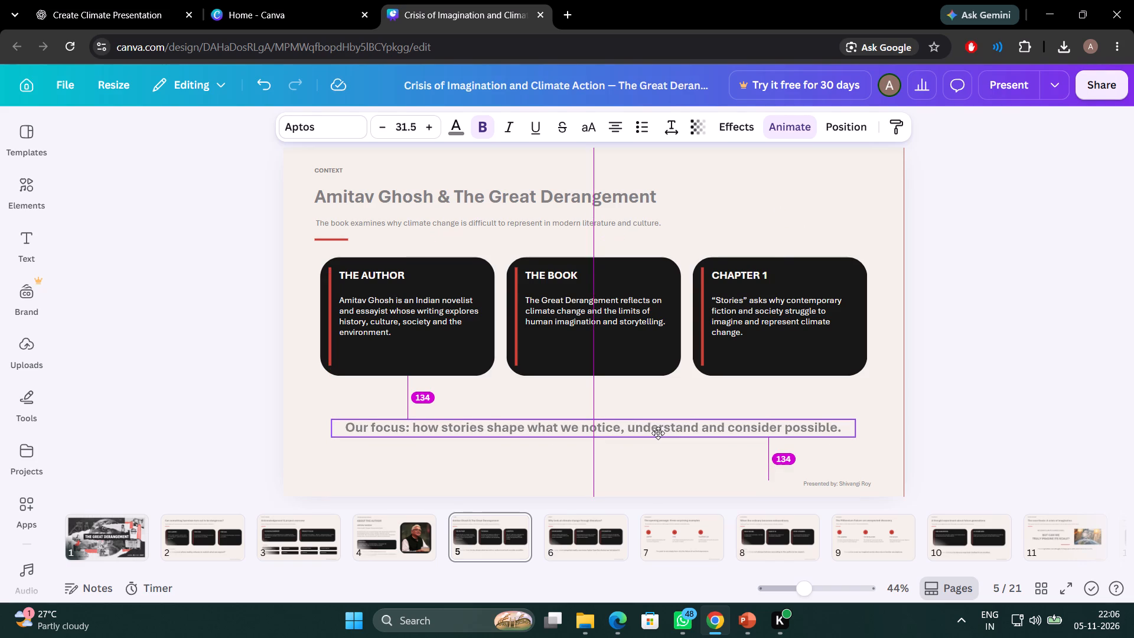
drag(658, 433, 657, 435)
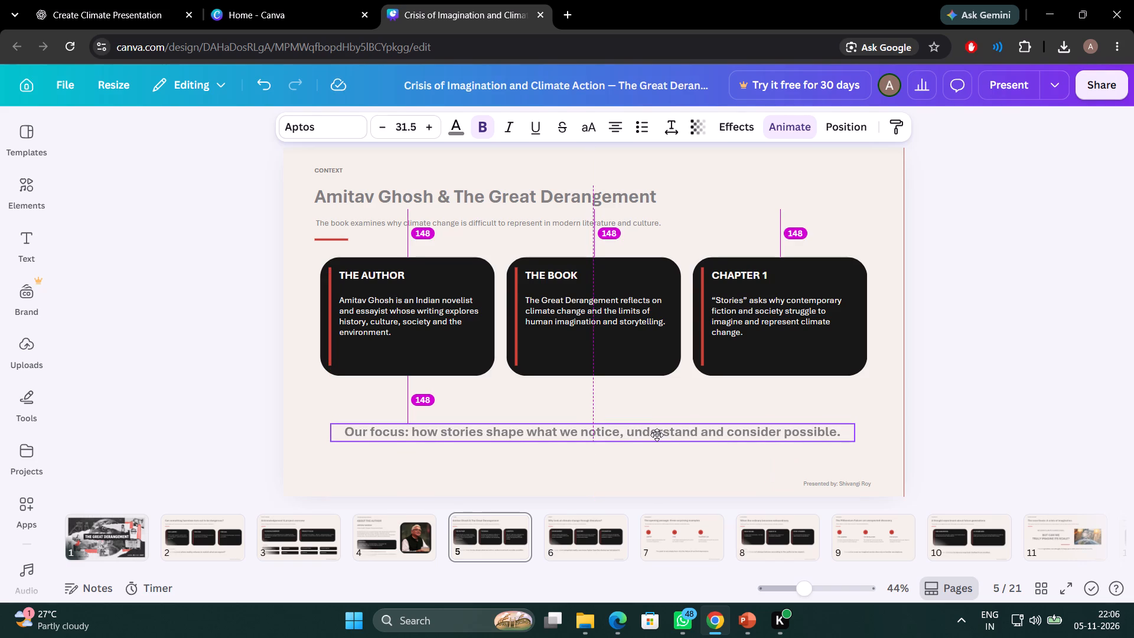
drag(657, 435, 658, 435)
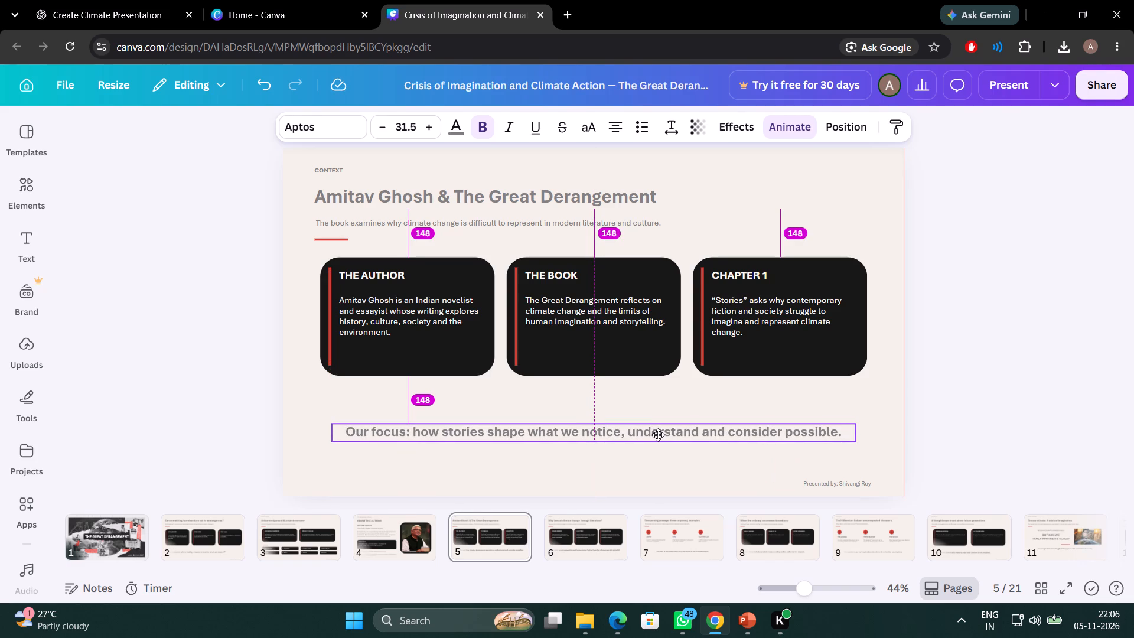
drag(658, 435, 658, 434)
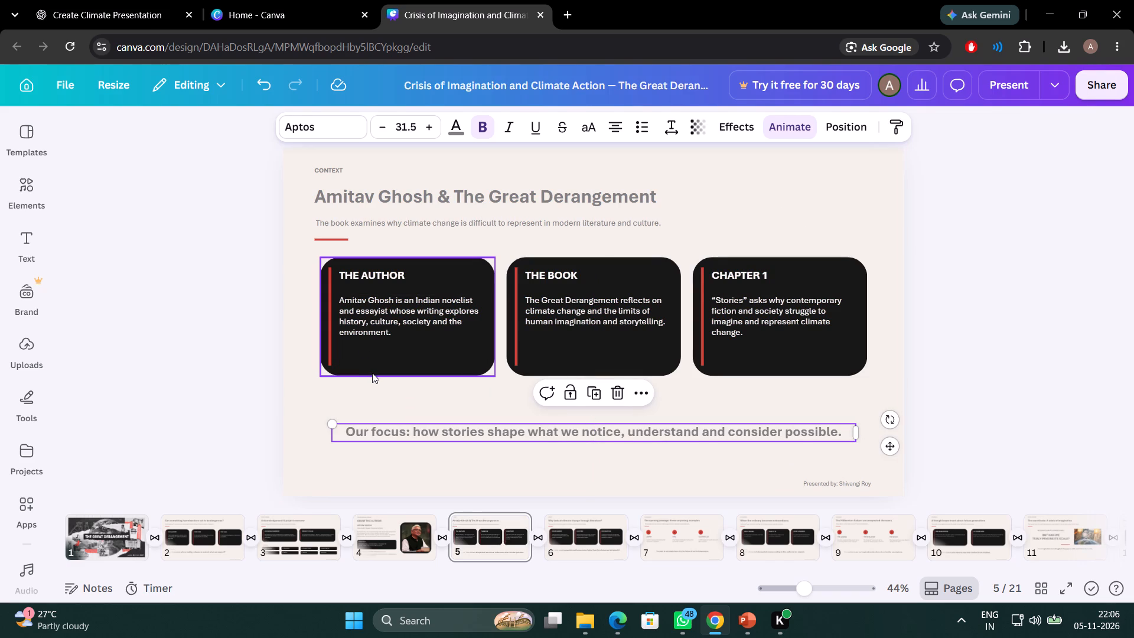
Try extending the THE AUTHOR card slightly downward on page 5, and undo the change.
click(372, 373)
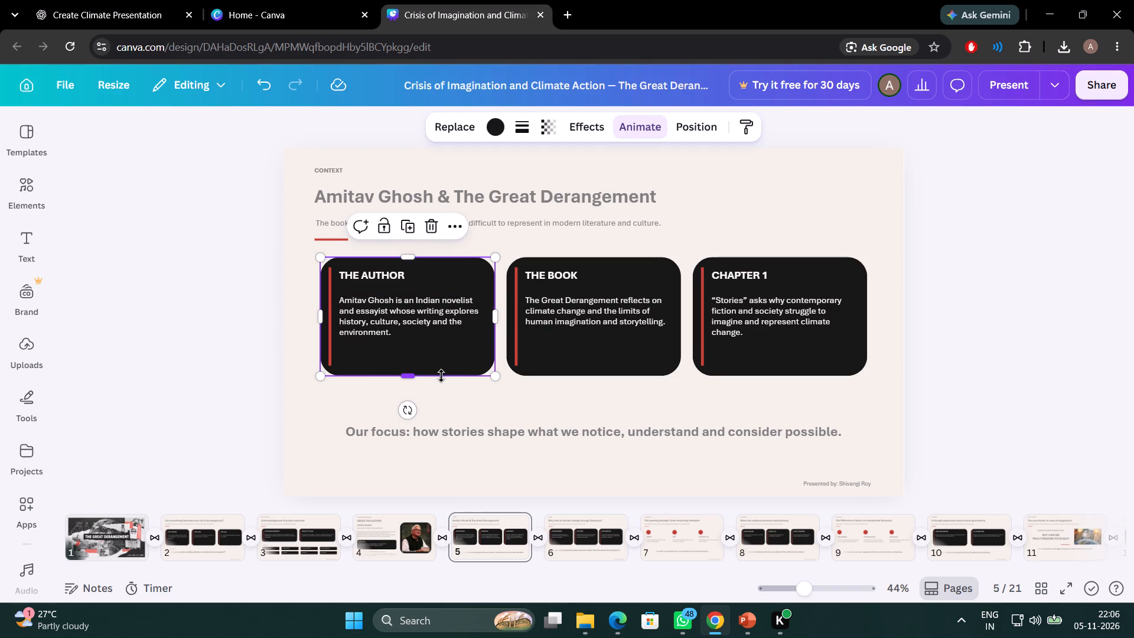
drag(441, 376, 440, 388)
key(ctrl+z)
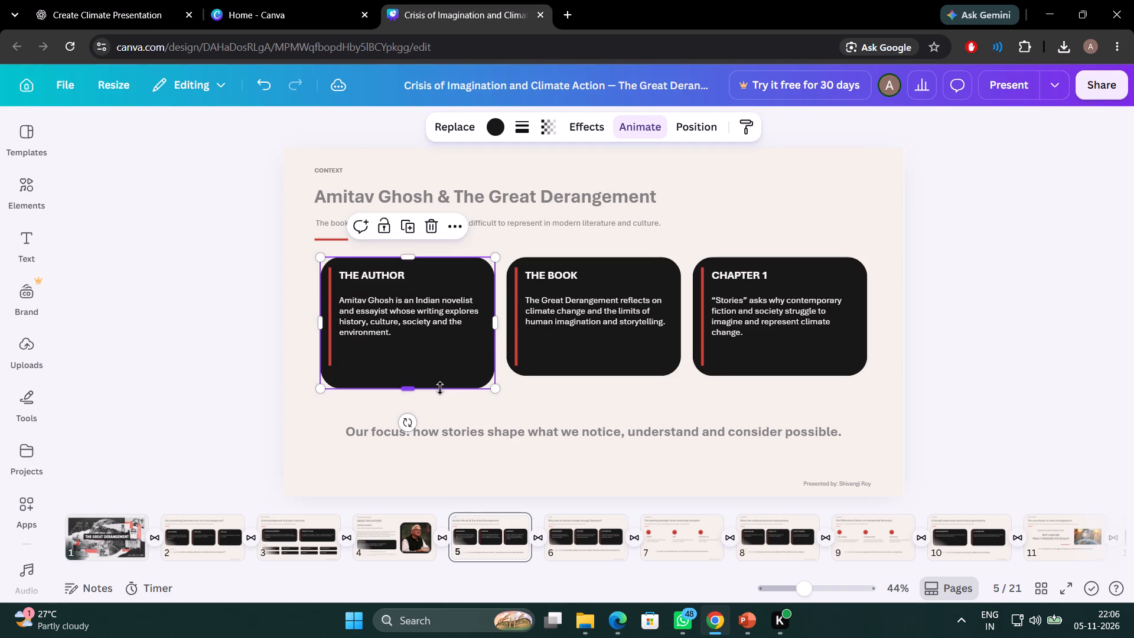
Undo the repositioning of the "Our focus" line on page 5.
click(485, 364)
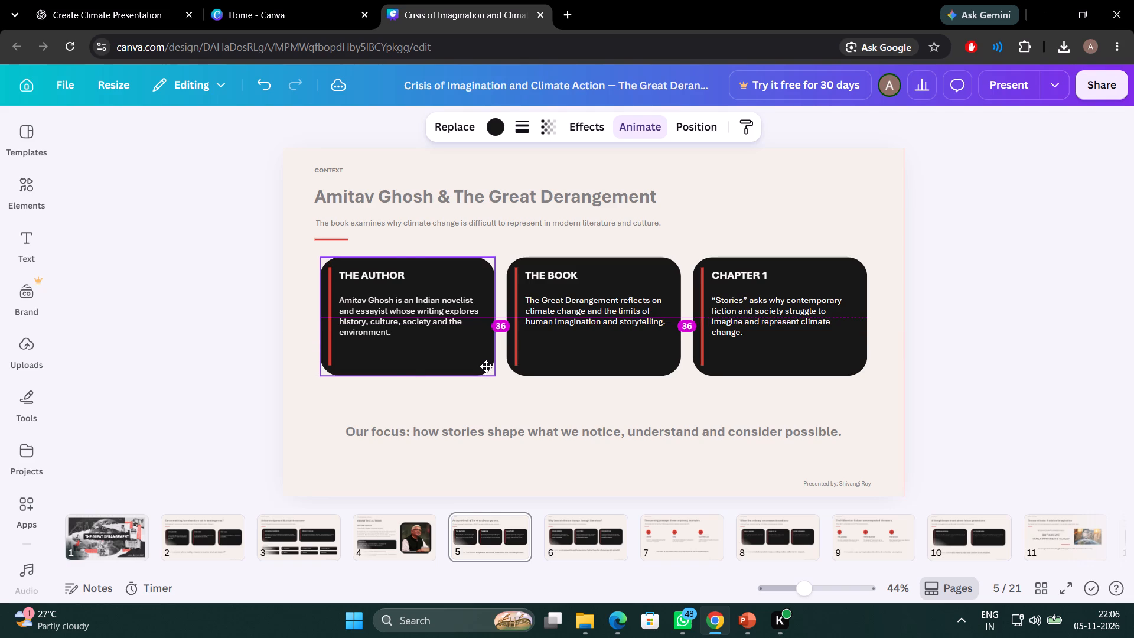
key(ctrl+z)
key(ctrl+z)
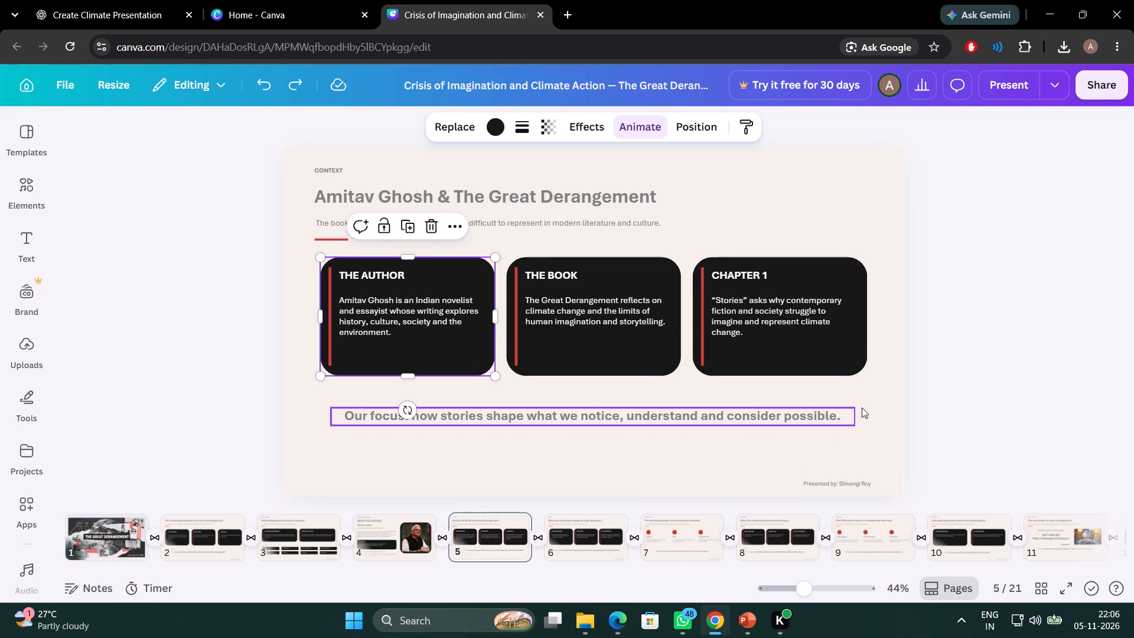
Move the "Our focus" line on page 5 down to 148 below the cards, centred horizontally on the page.
click(833, 410)
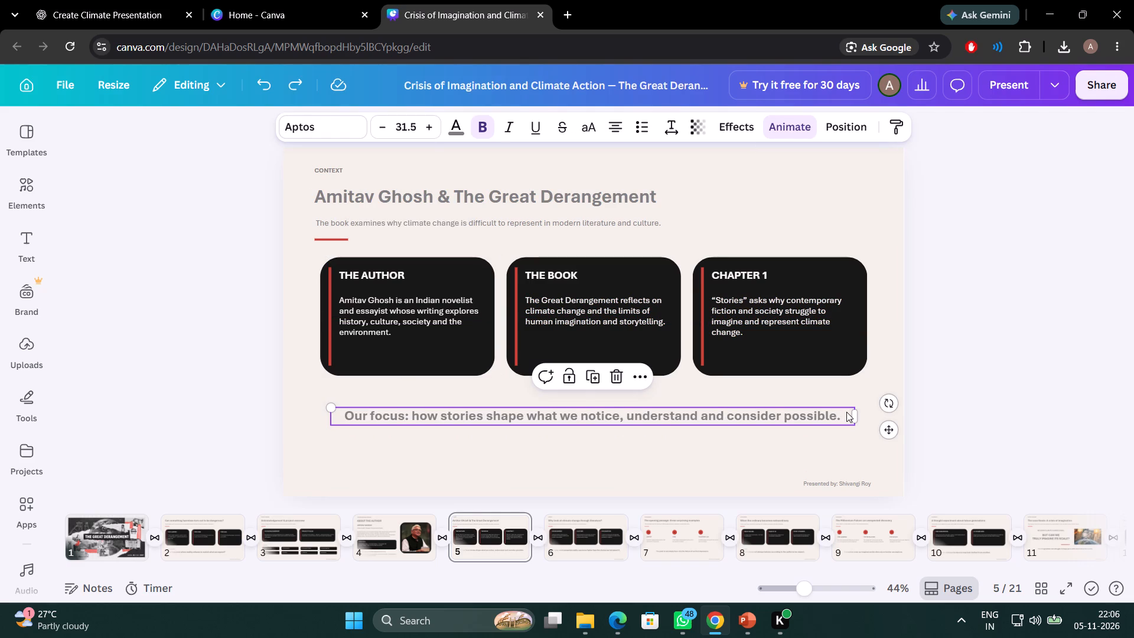
drag(846, 411, 848, 425)
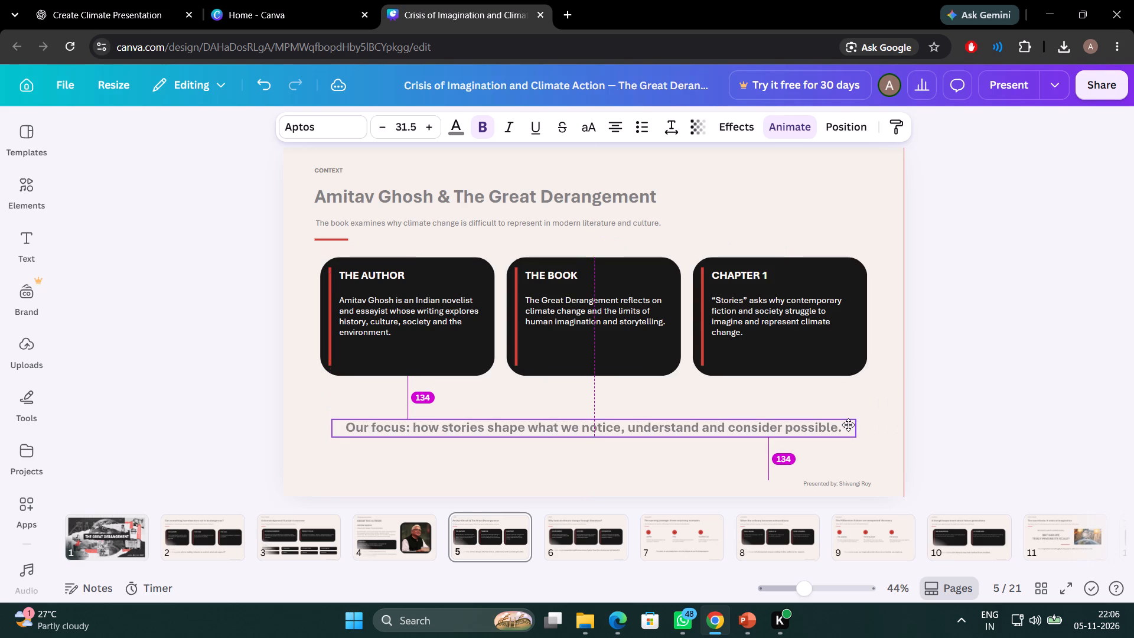
drag(848, 425, 846, 425)
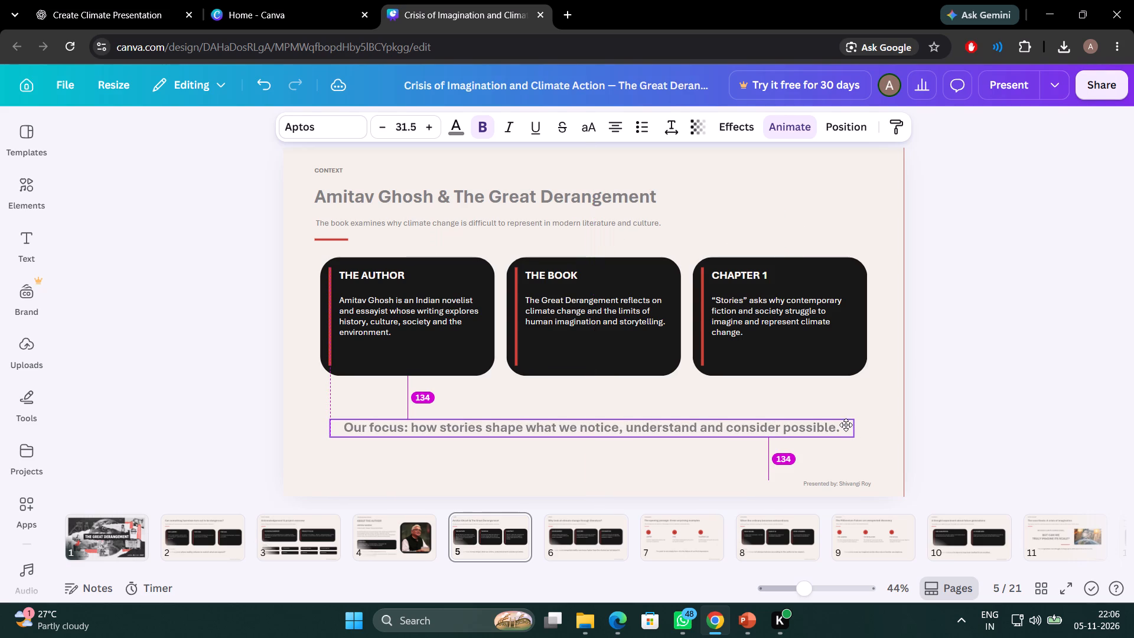
drag(846, 425, 846, 424)
drag(846, 424, 848, 426)
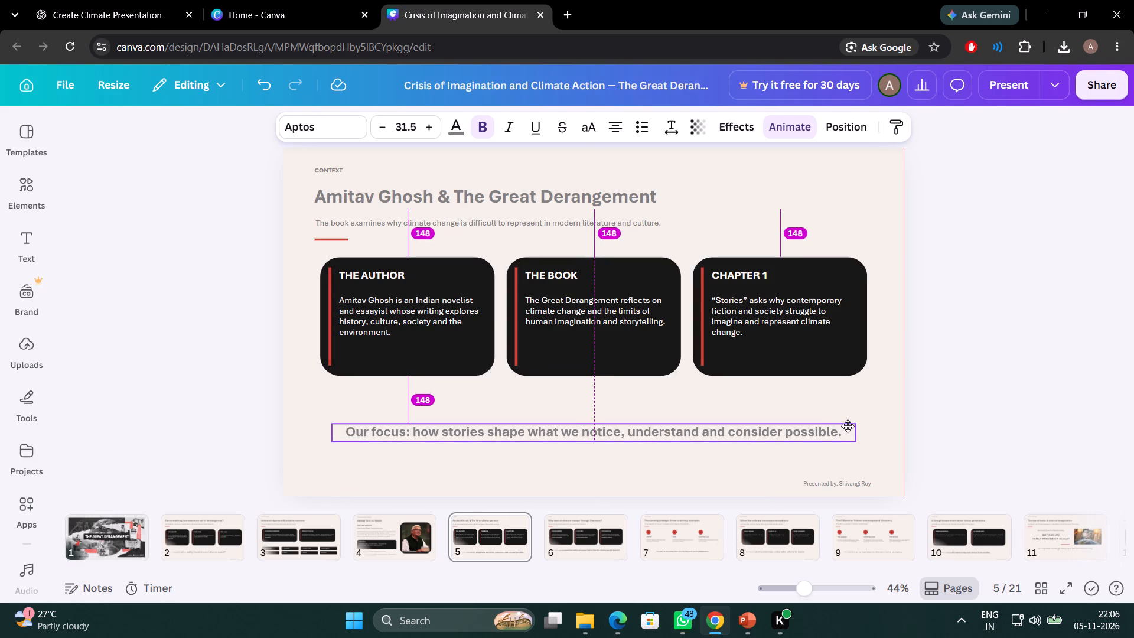
drag(848, 426, 846, 425)
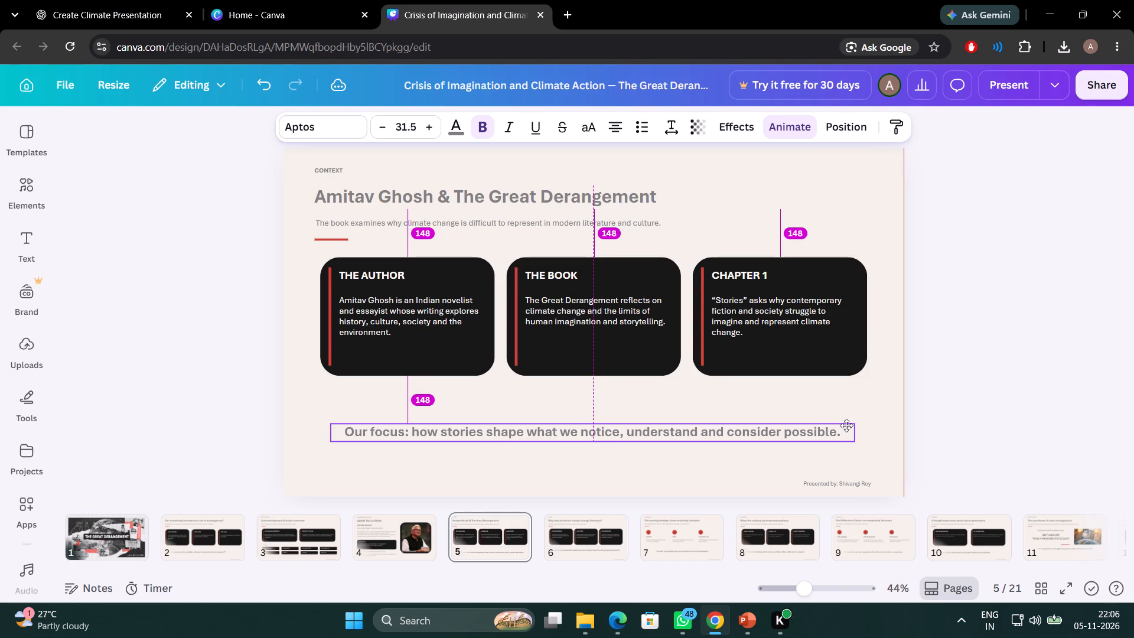
drag(846, 425, 847, 425)
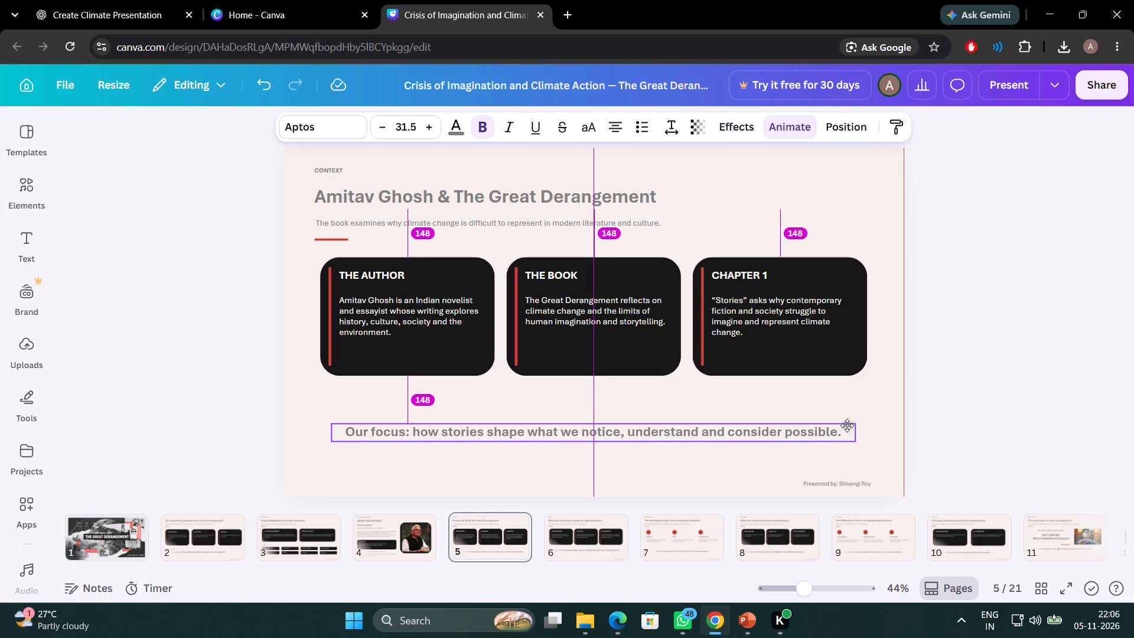
drag(847, 425, 847, 426)
click(966, 390)
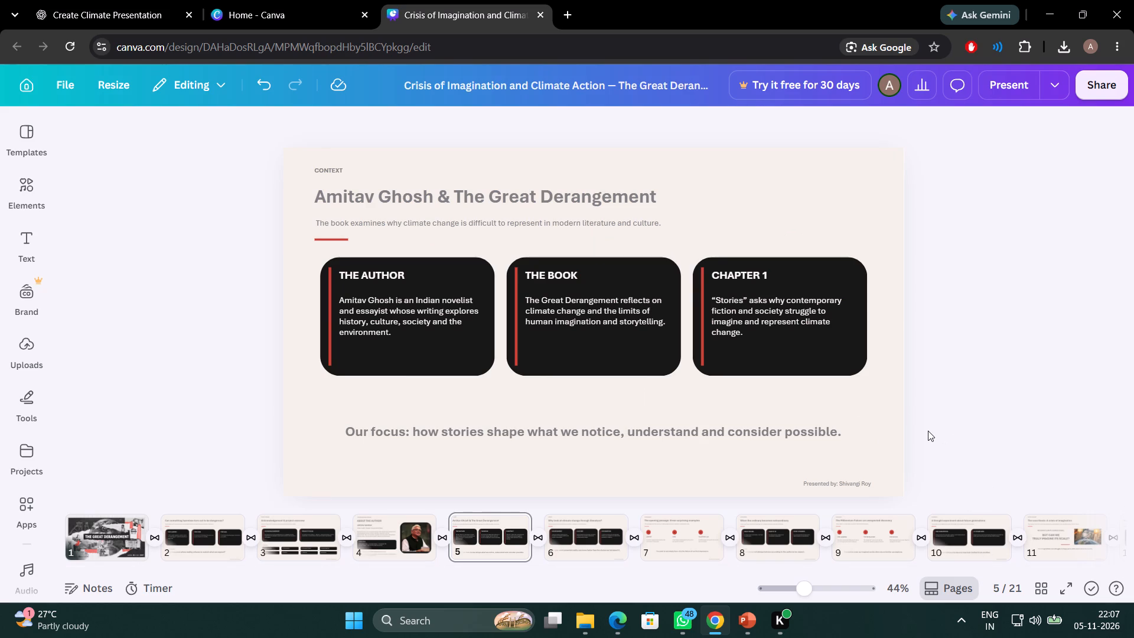
Review pages 6 through 15, comparing the layout of their cards, images and closing statements.
key(Right)
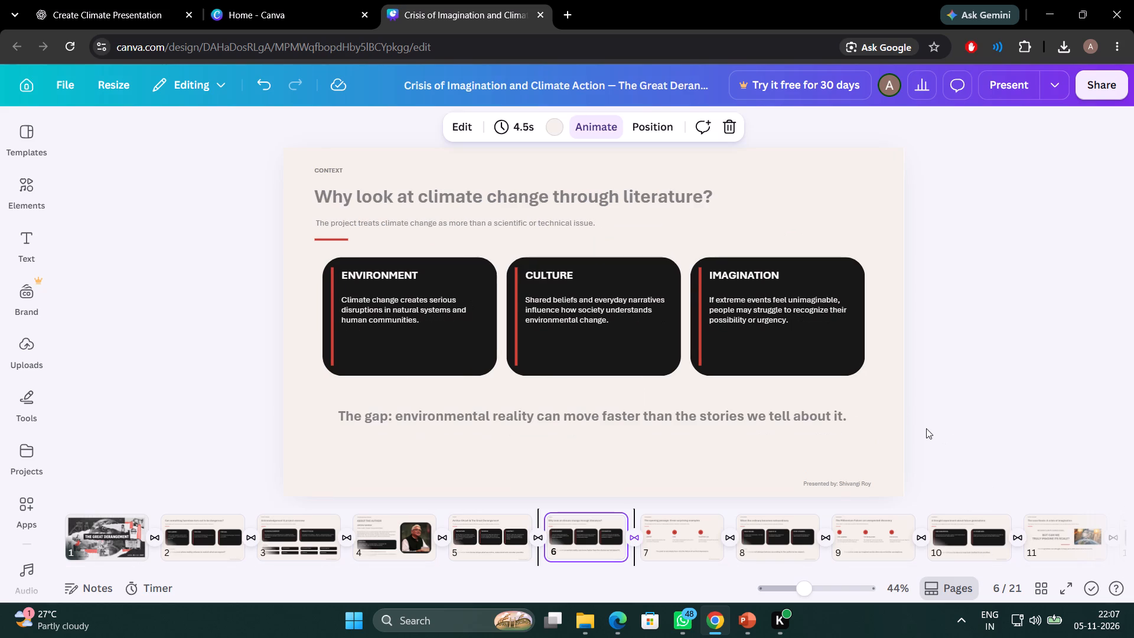
key(Right)
key(Right)
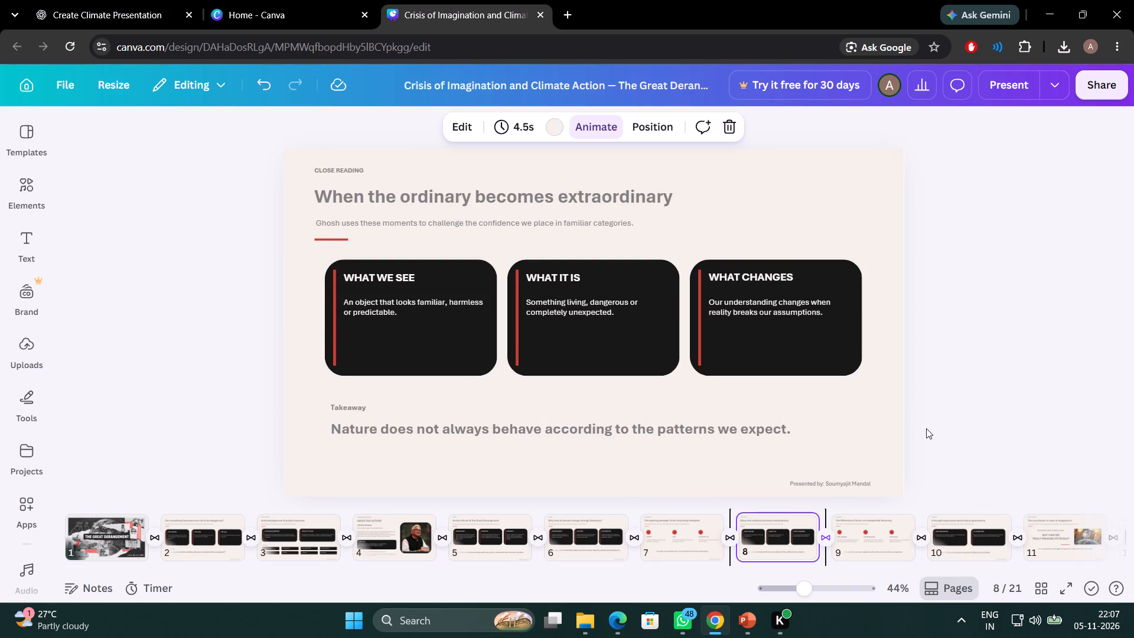
key(Right)
key(Right)
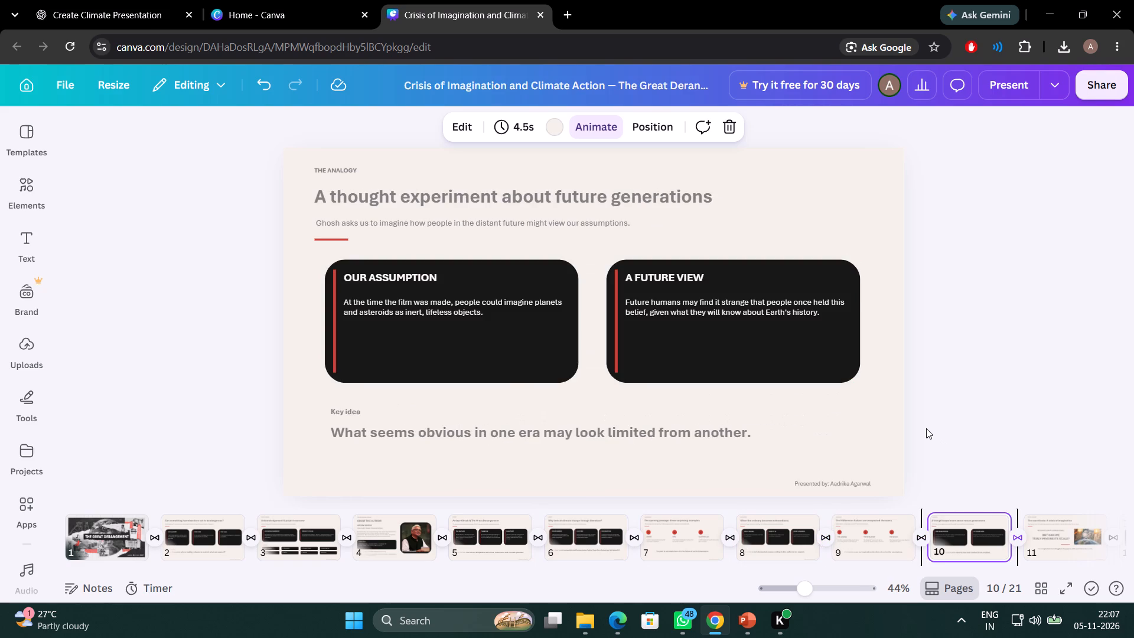
key(Right)
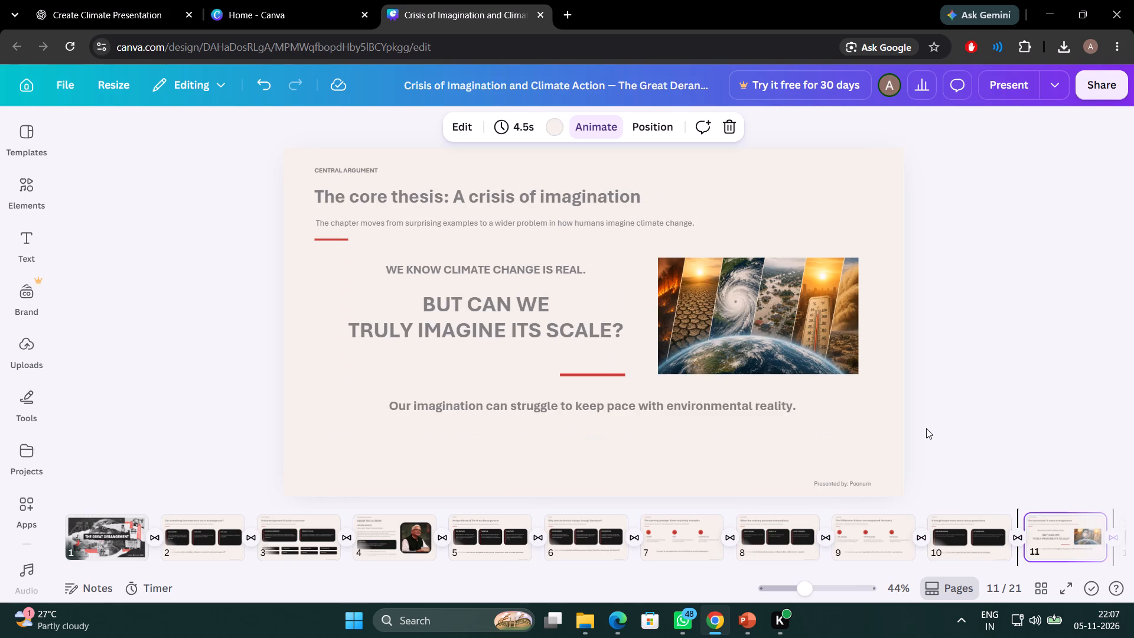
key(Right)
key(Right)
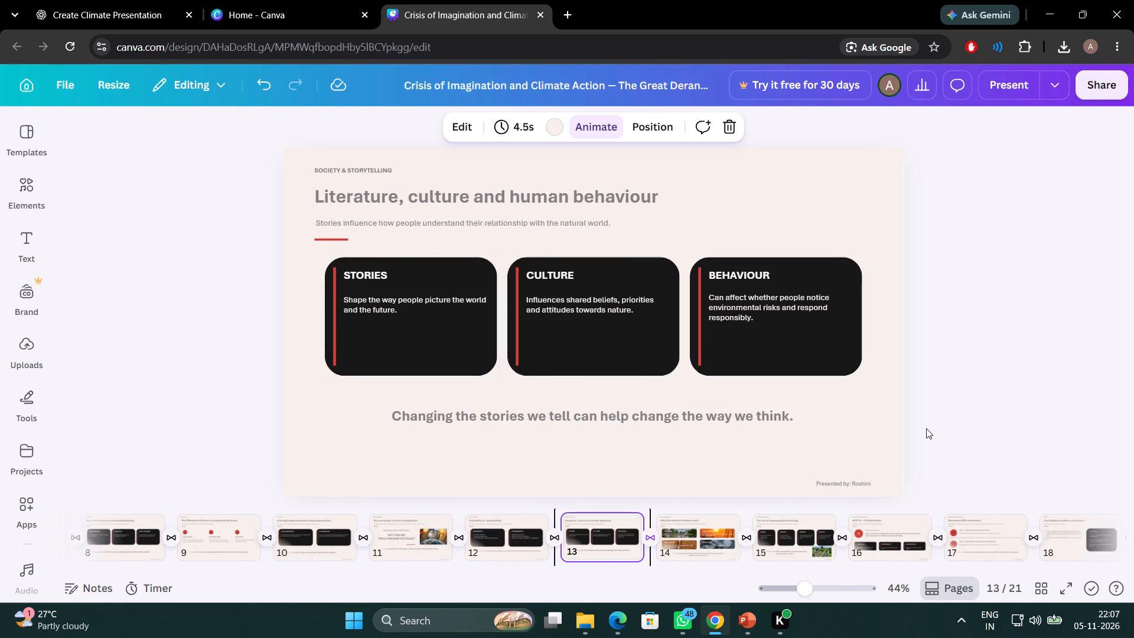
key(Right)
key(Right)
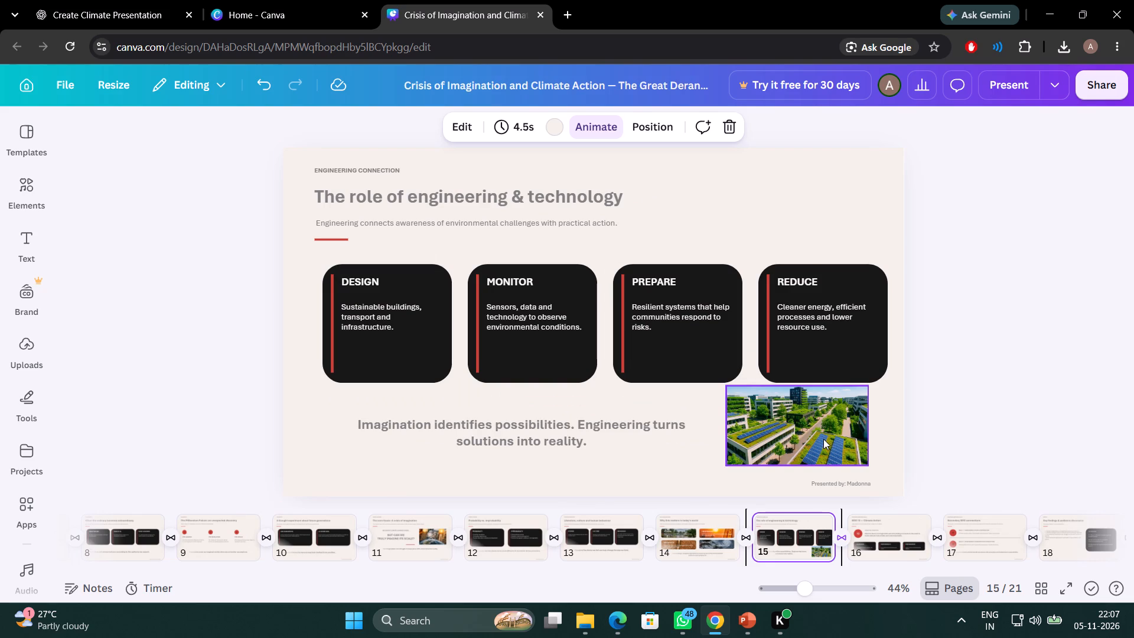
key(Left)
key(Left)
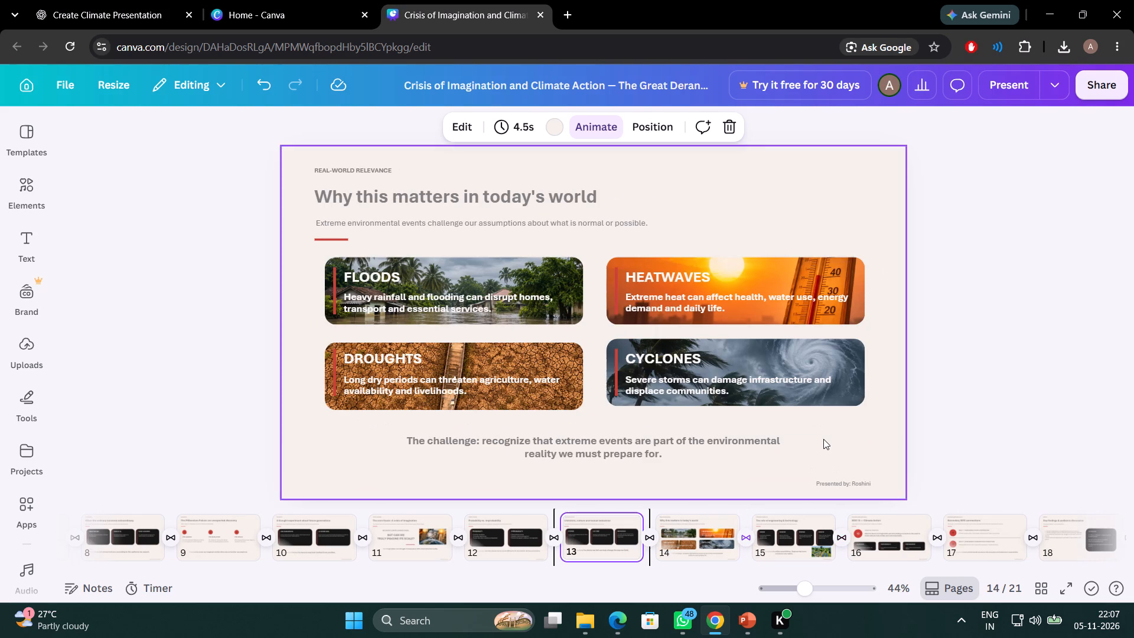
key(Left)
key(Left)
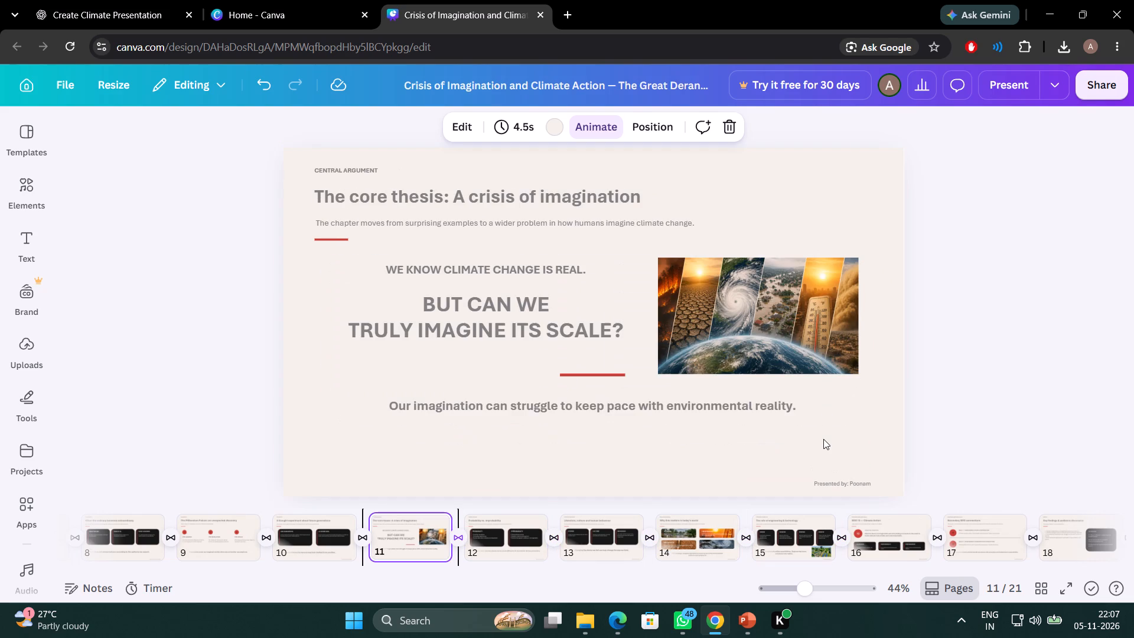
key(Right)
key(Right)
key(Right)
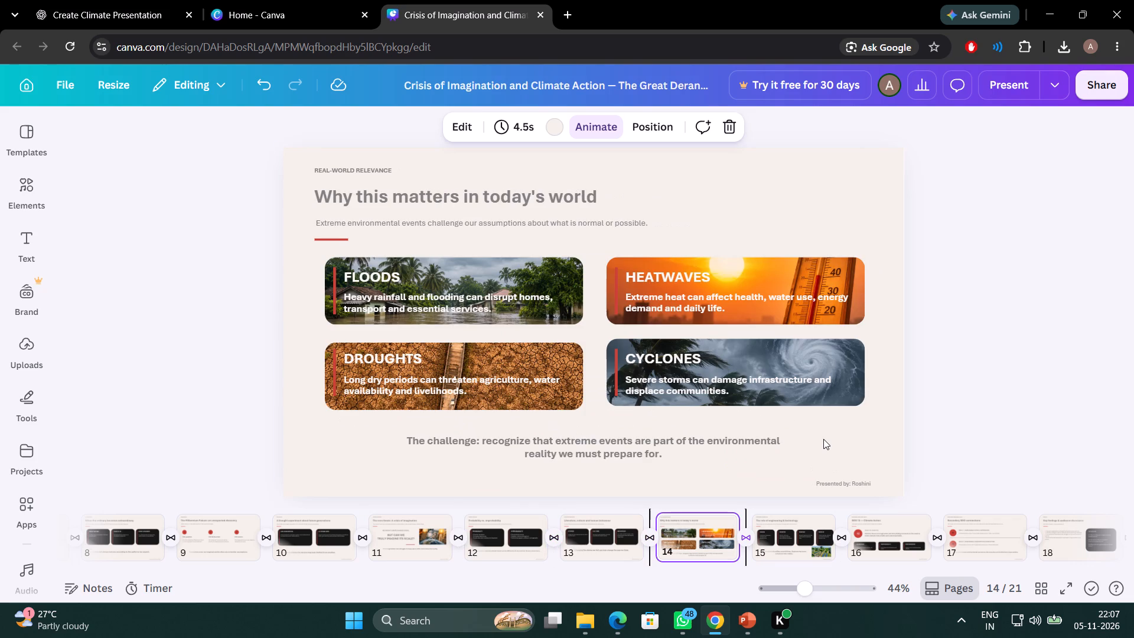
key(Right)
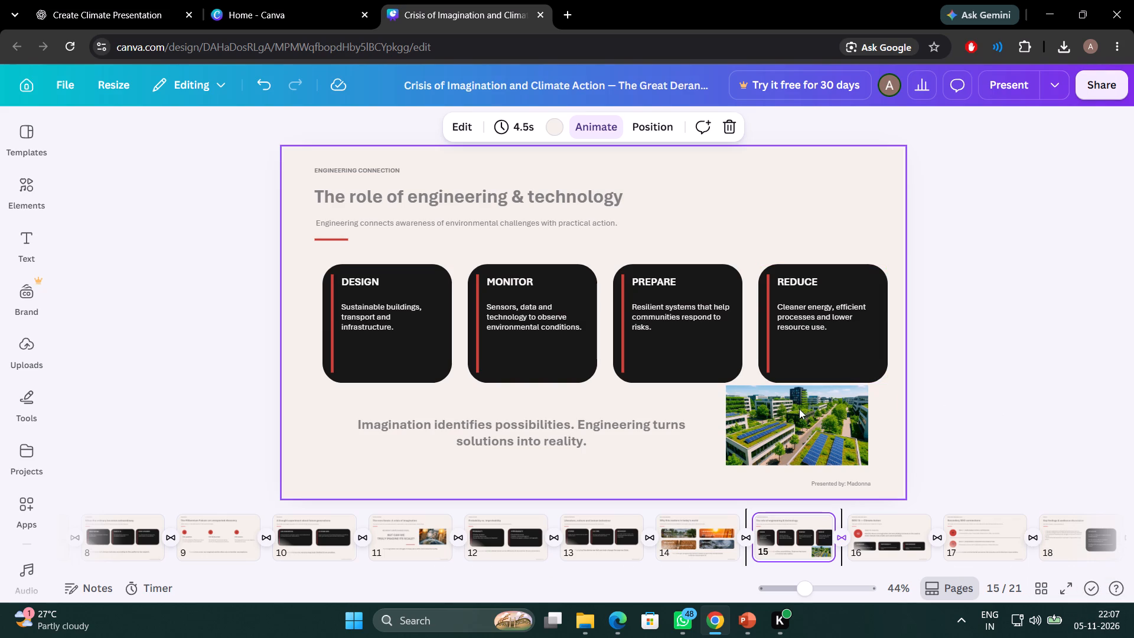
Move the green-city photo on page 15 from below the cards to the empty area beside the title.
drag(799, 409, 390, 320)
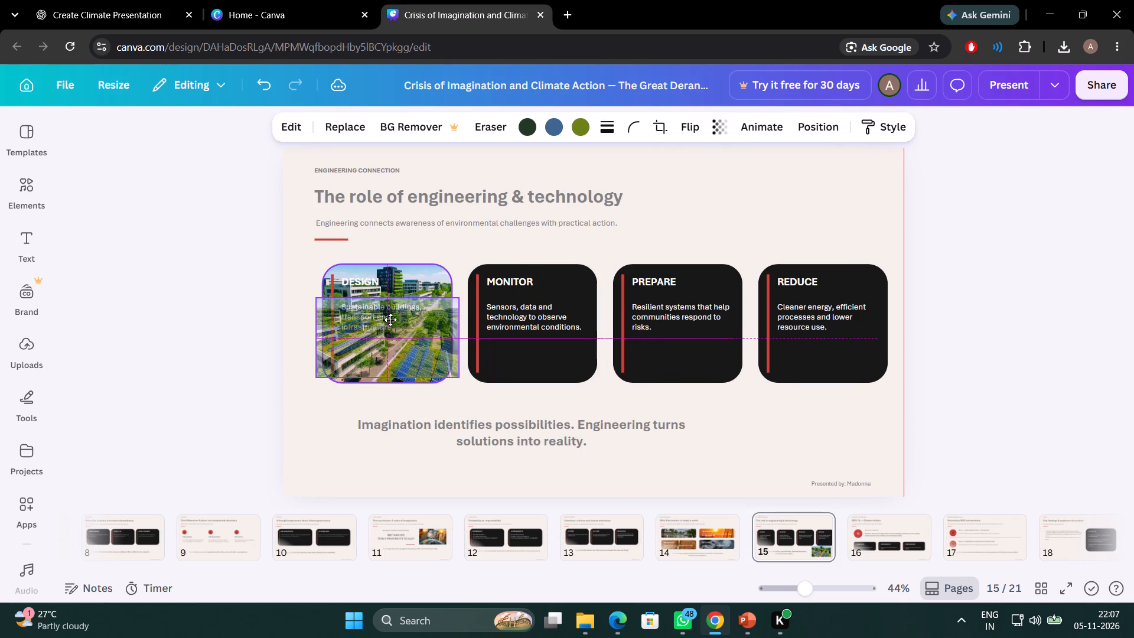
drag(390, 320, 760, 180)
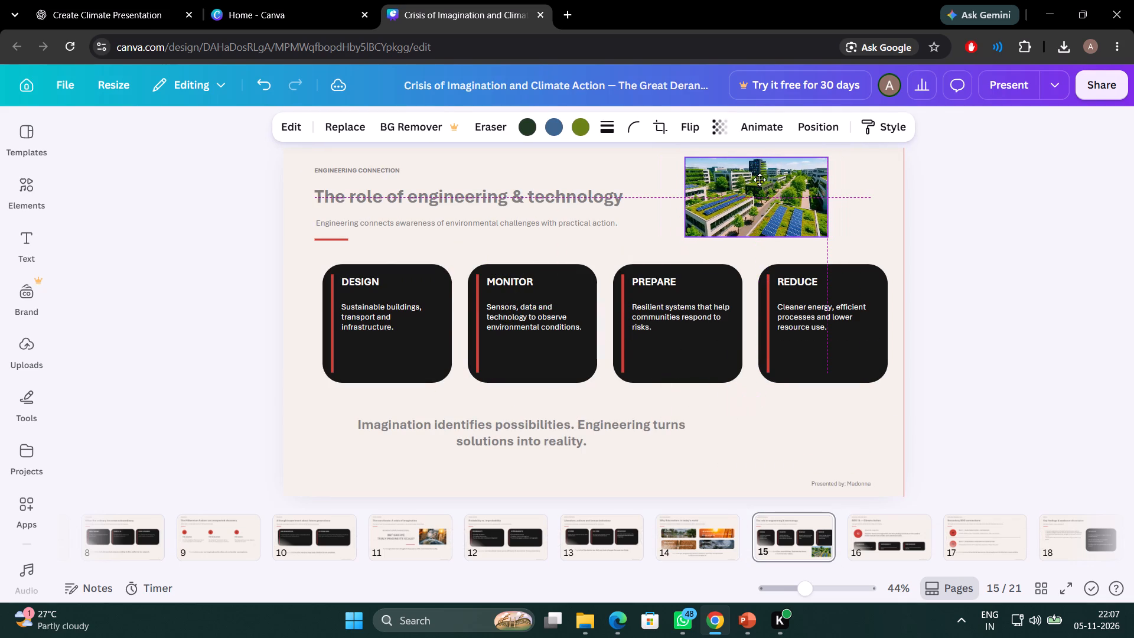
drag(760, 180, 757, 178)
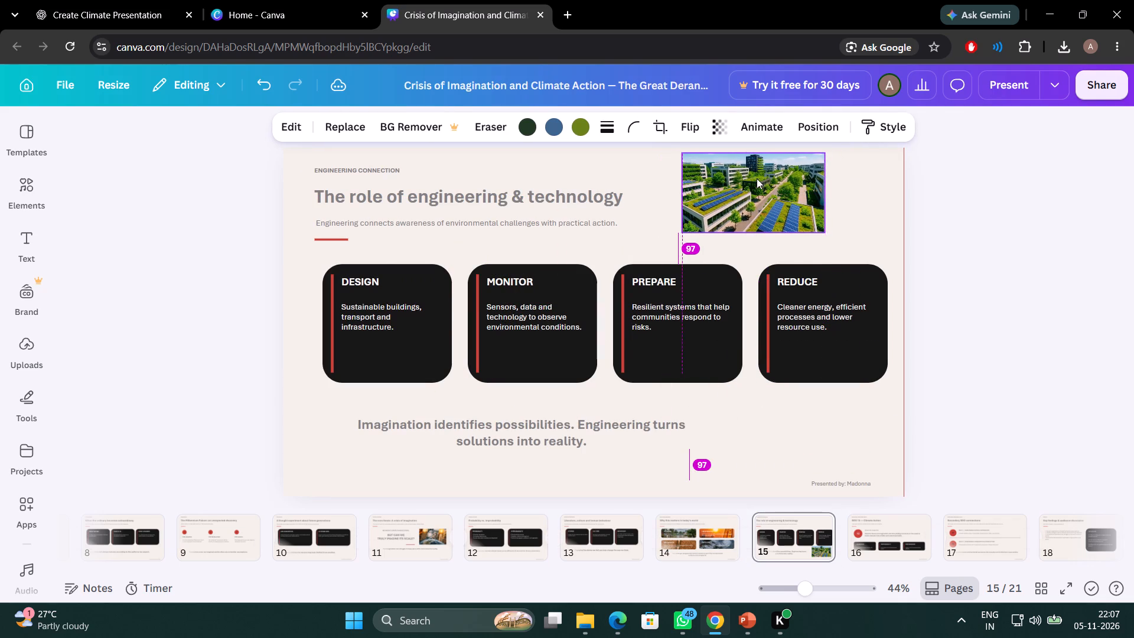
Enlarge the green-city photo on page 15 proportionally to about 529 × 297.
drag(827, 236, 858, 248)
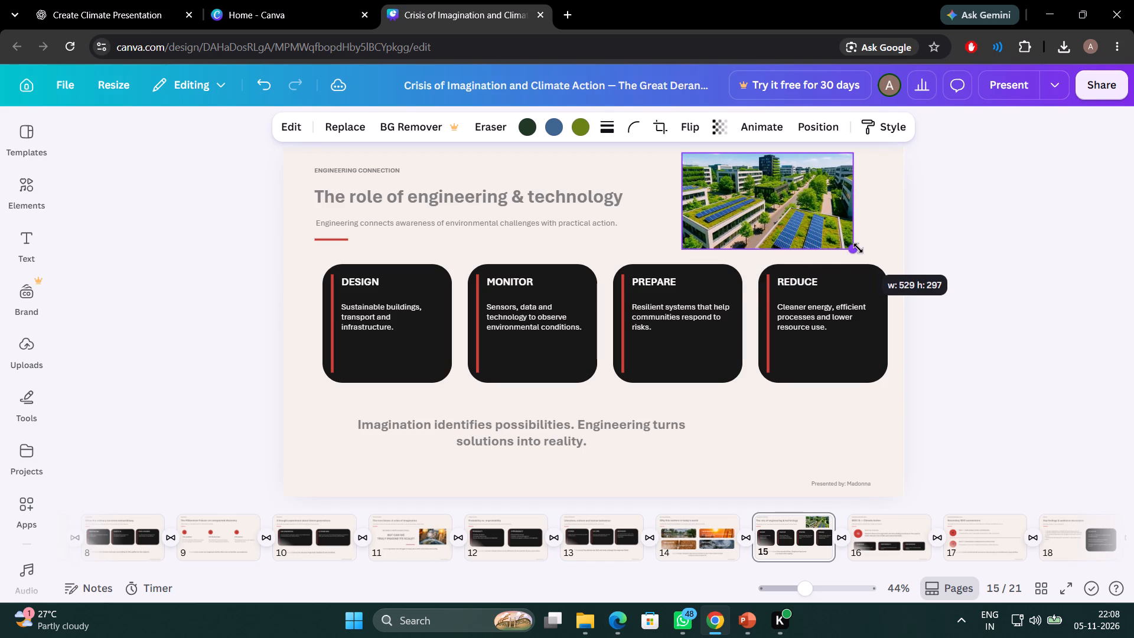
drag(858, 248, 858, 248)
Adjust the enlarged photo's height on page 15 so it sits just above the PREPARE and REDUCE cards, clear of the page's top edge.
drag(784, 219, 792, 221)
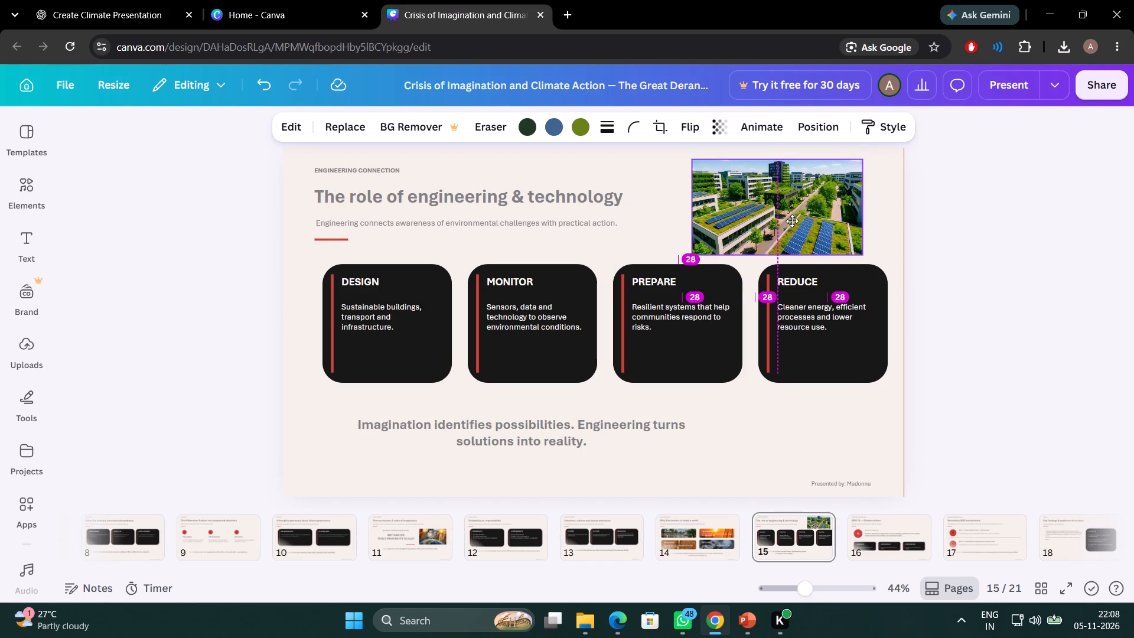
drag(792, 221, 792, 220)
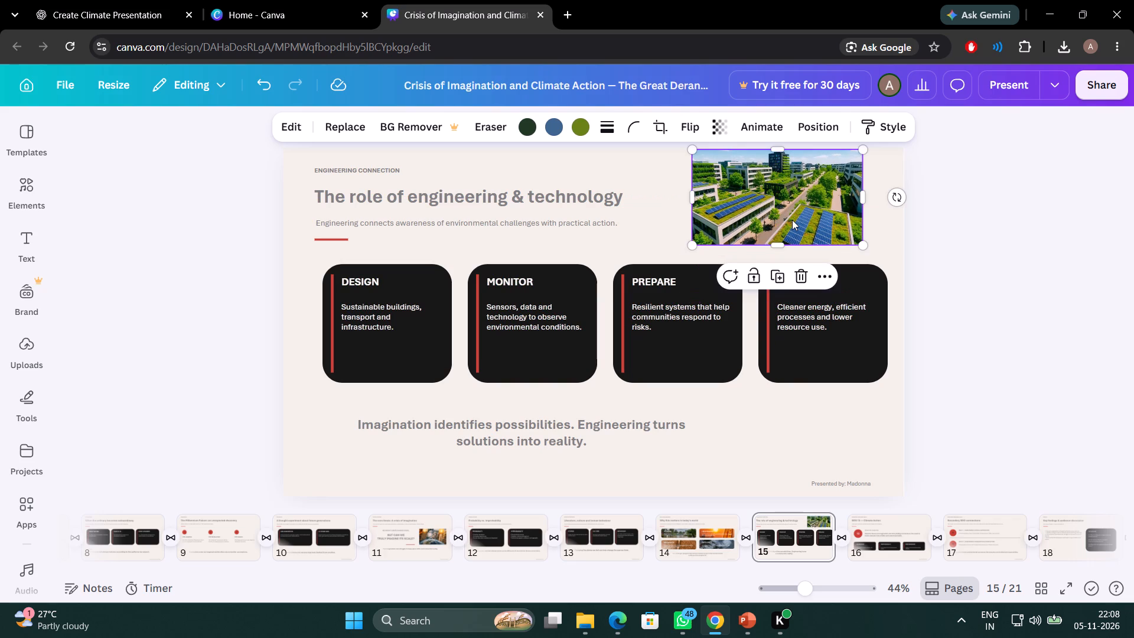
key(Down)
key(Down)
key(Down)
key(Down)
key(Down)
key(Down)
key(Down)
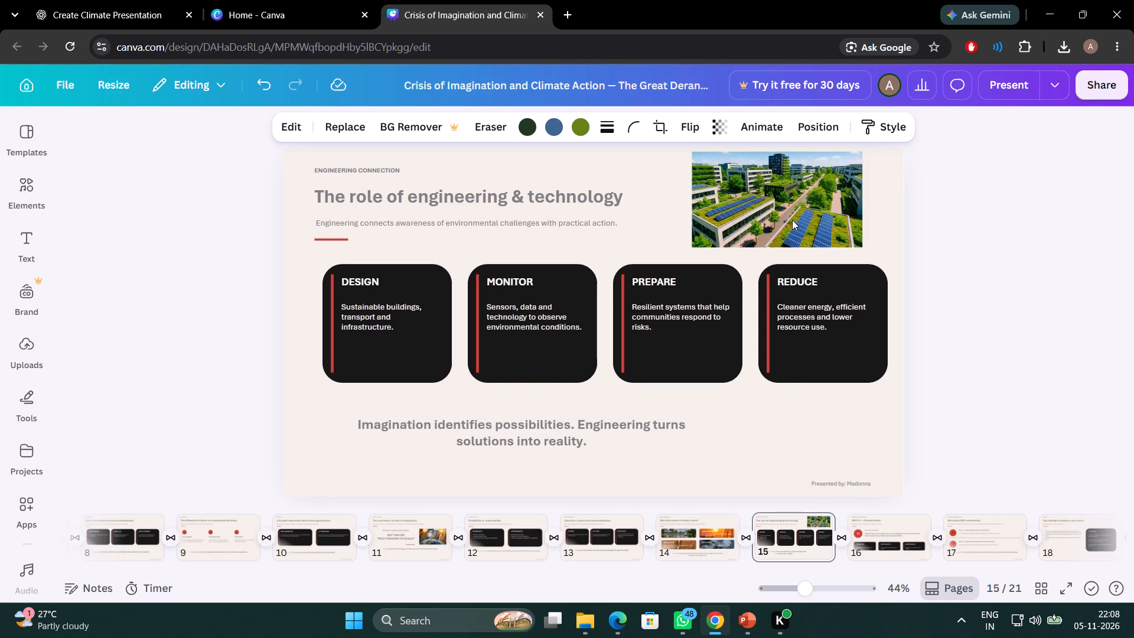
key(Down)
key(Down)
key(Down)
key(Down)
key(Down)
key(Down)
key(Down)
key(Down)
key(Down)
key(Down)
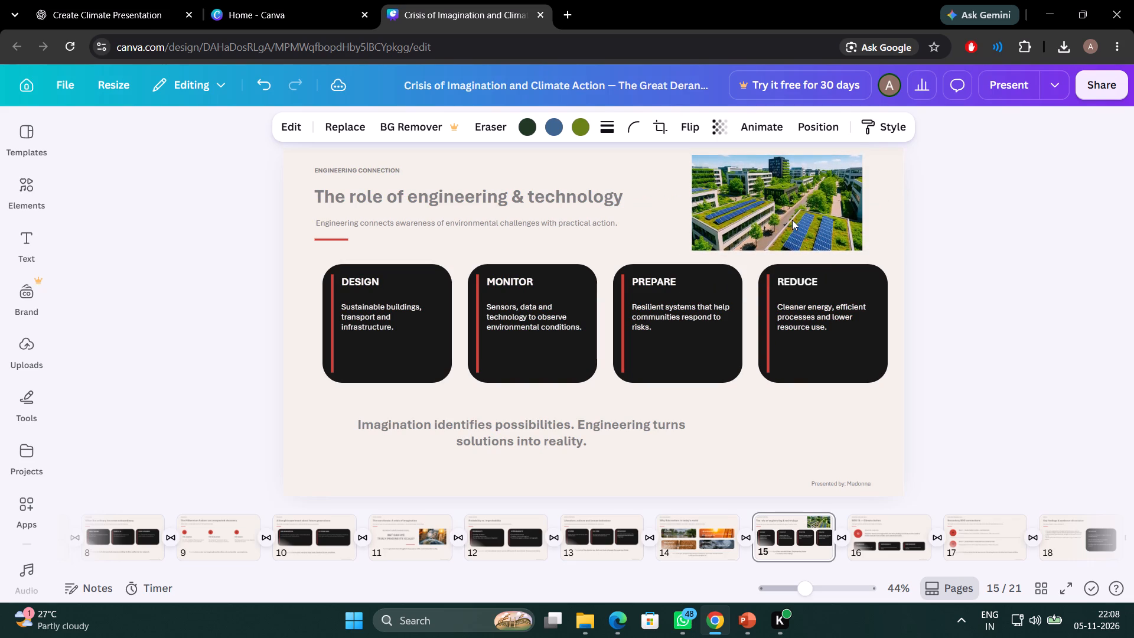
key(Down)
Shift the photo on page 15 sideways until its outer edge roughly lines up with the end of the "Presented by" line.
key(Right)
key(Right)
key(Right)
key(Right)
key(Right)
key(Right)
key(Right)
key(Right)
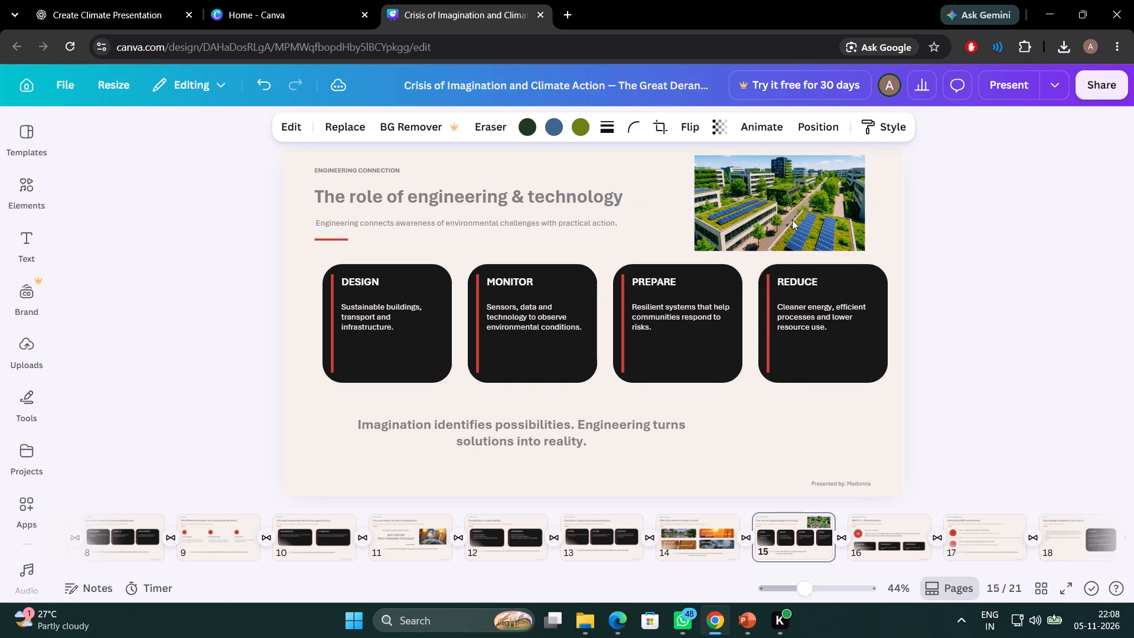
key(Right)
key(Right)
key(Right)
key(Right)
key(Right)
key(Right)
key(Right)
key(Right)
key(Right)
key(Right)
key(Right)
key(Right)
key(Right)
key(Right)
key(Right)
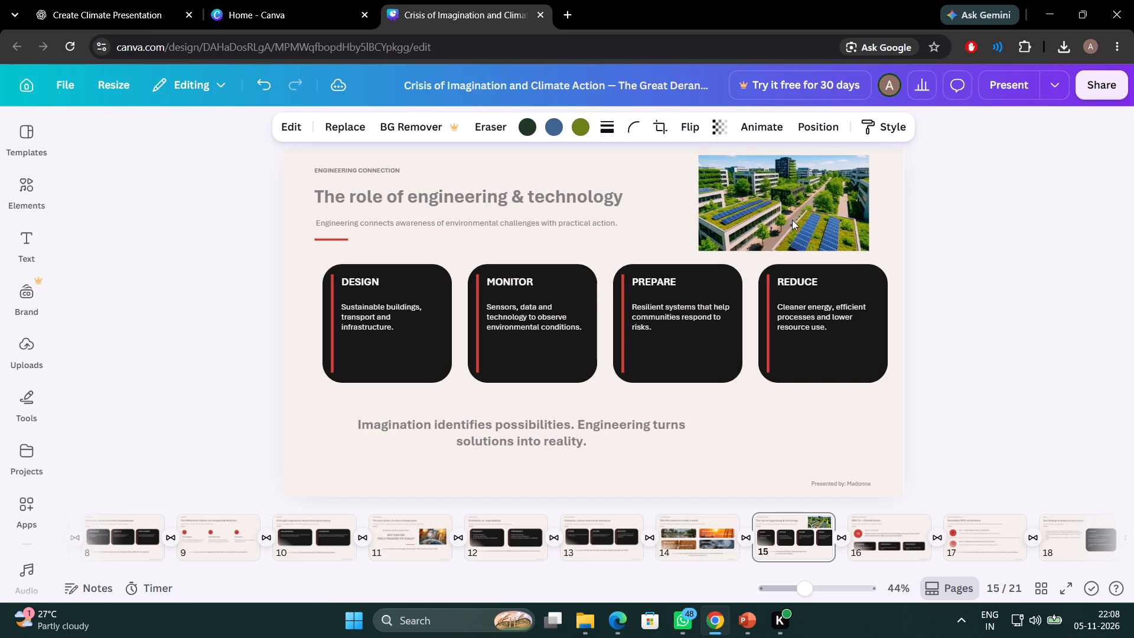
key(Left)
key(Left)
key(Left)
key(Left)
key(Right)
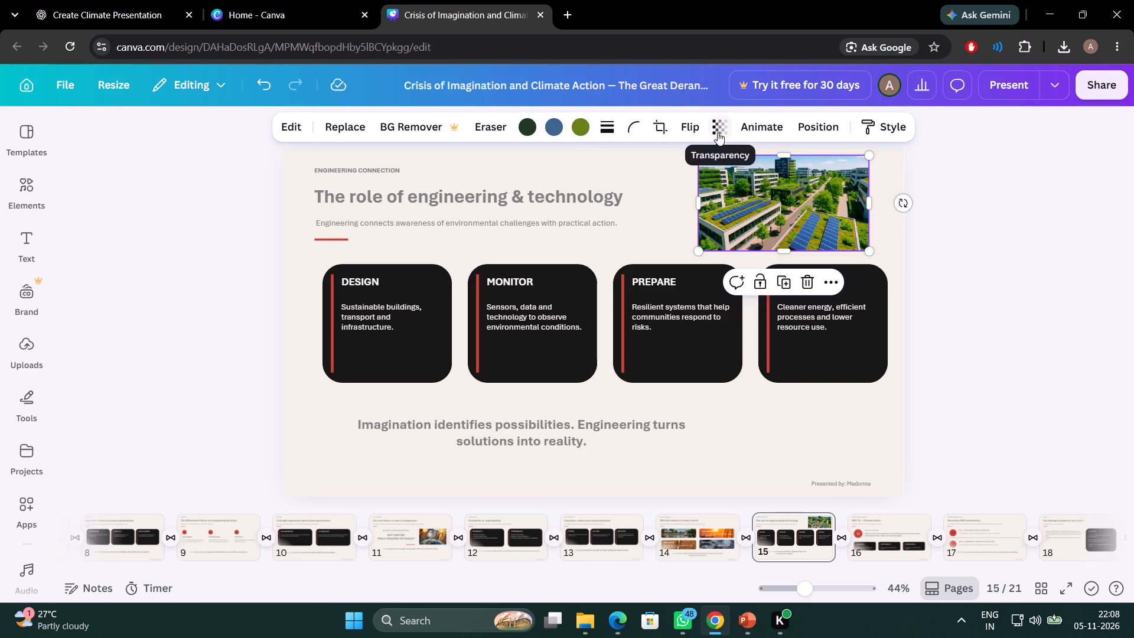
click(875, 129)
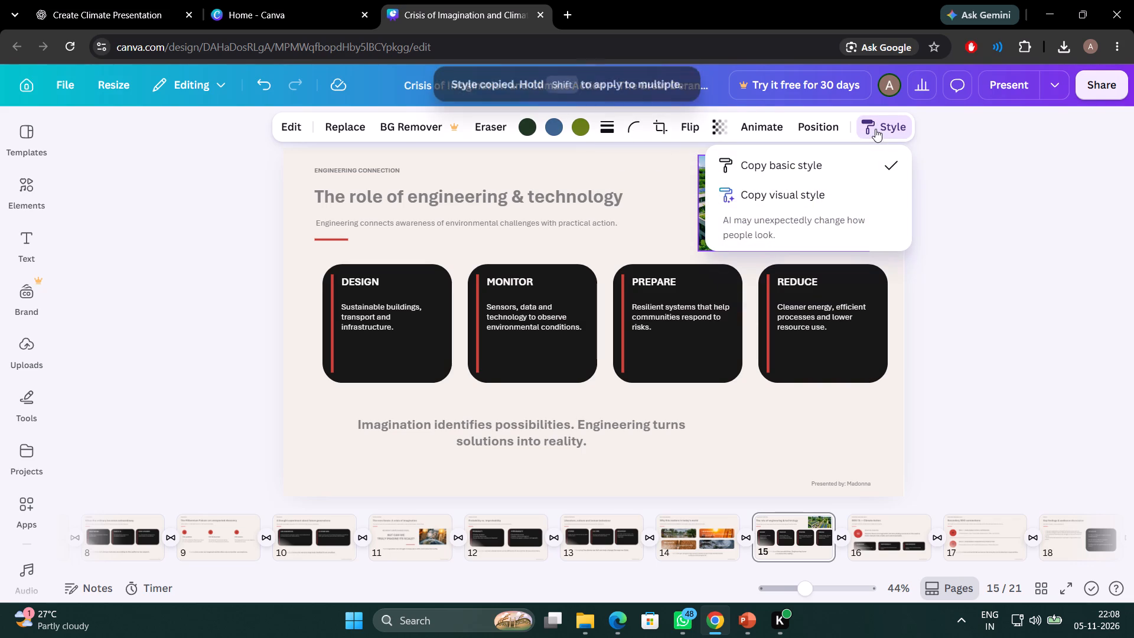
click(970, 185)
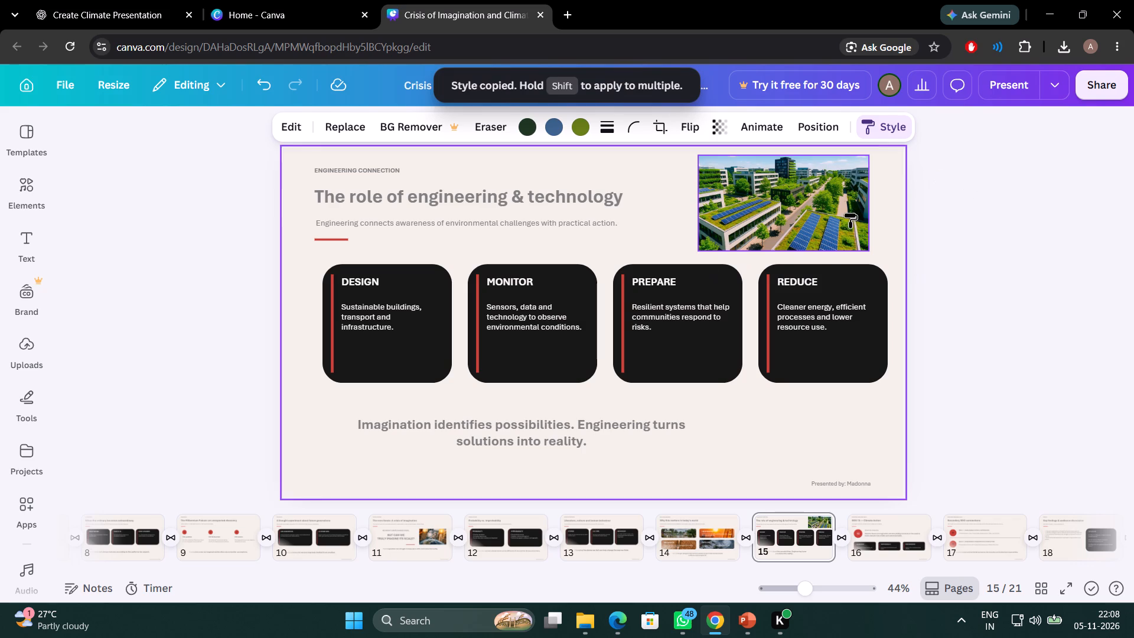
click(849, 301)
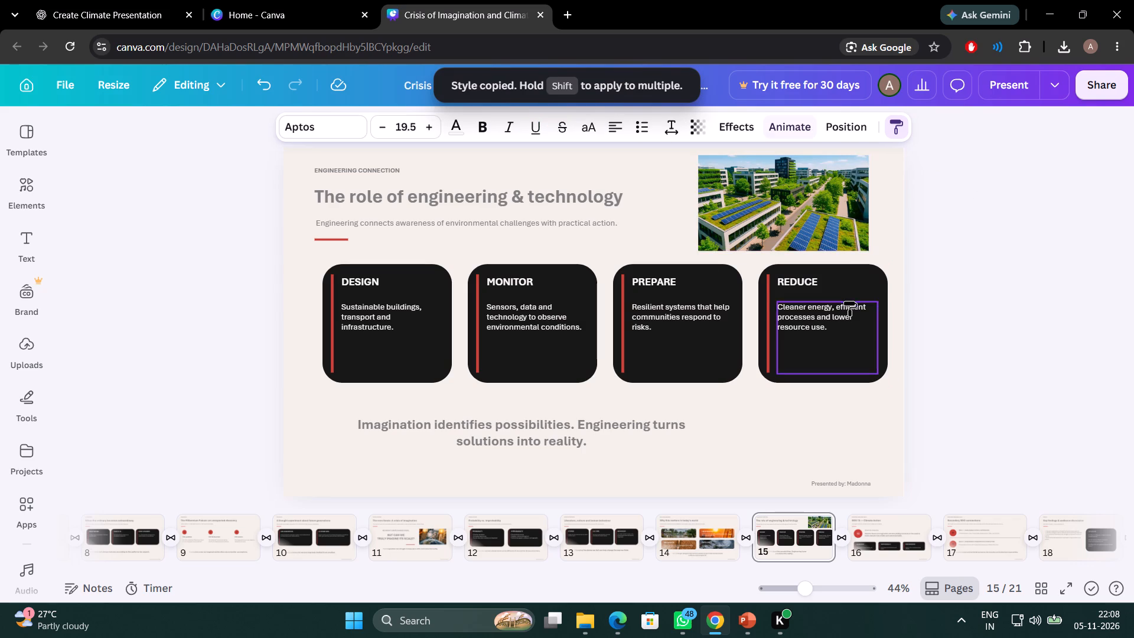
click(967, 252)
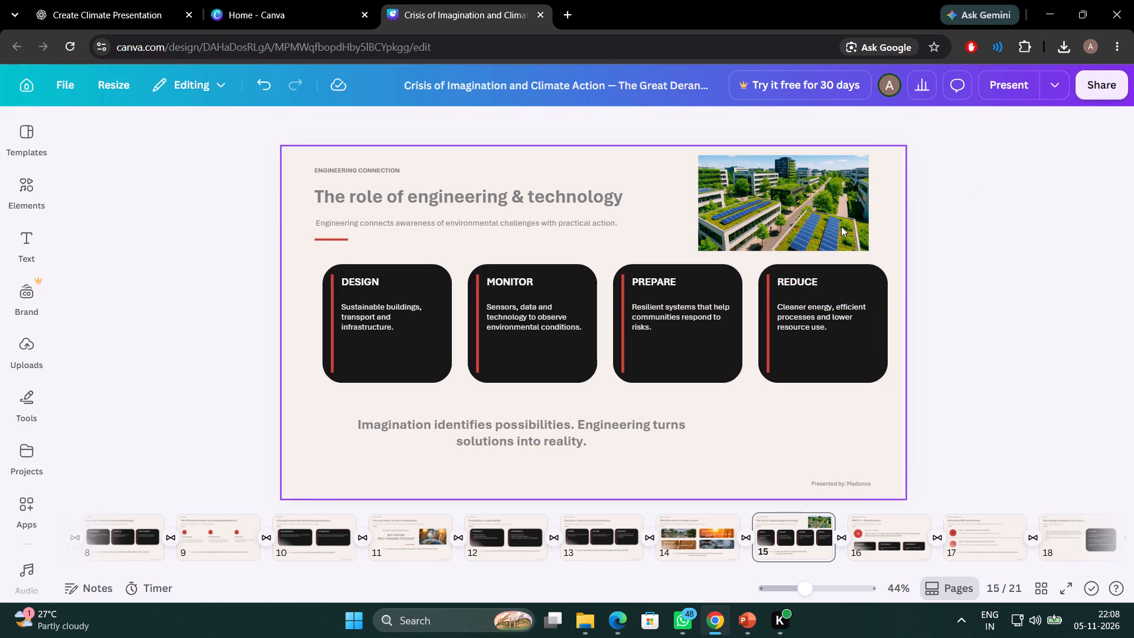
Nudge the REDUCE card's heading on page 15 slightly upward.
click(805, 278)
key(Up)
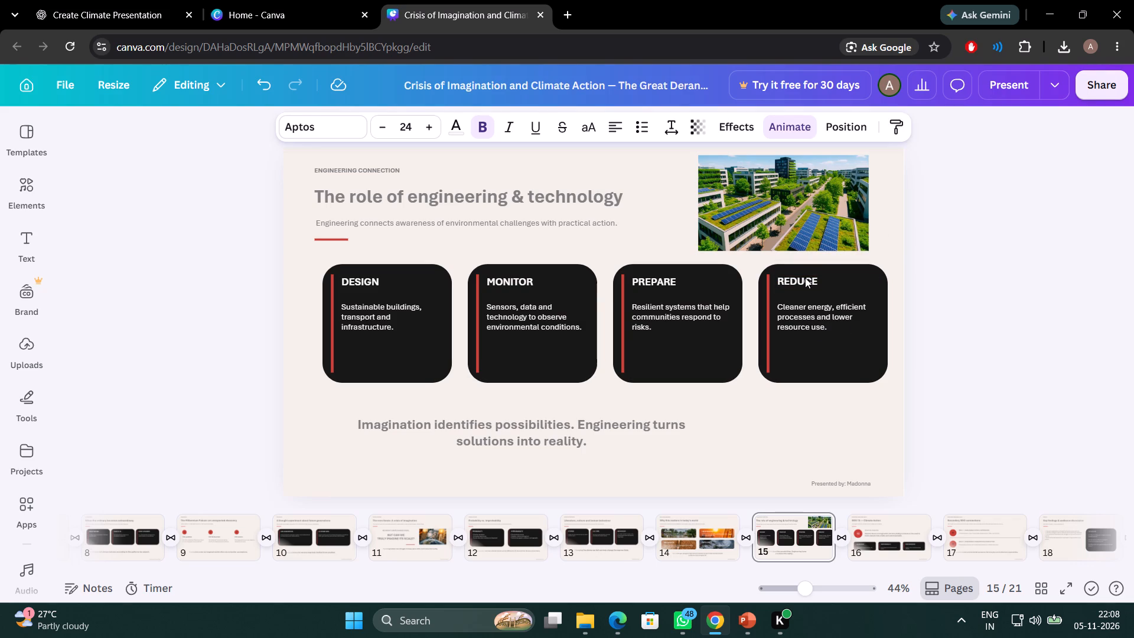
key(Up)
key(Up)
key(Down)
Nudge the REDUCE card's body text on page 15 slightly upward.
click(809, 318)
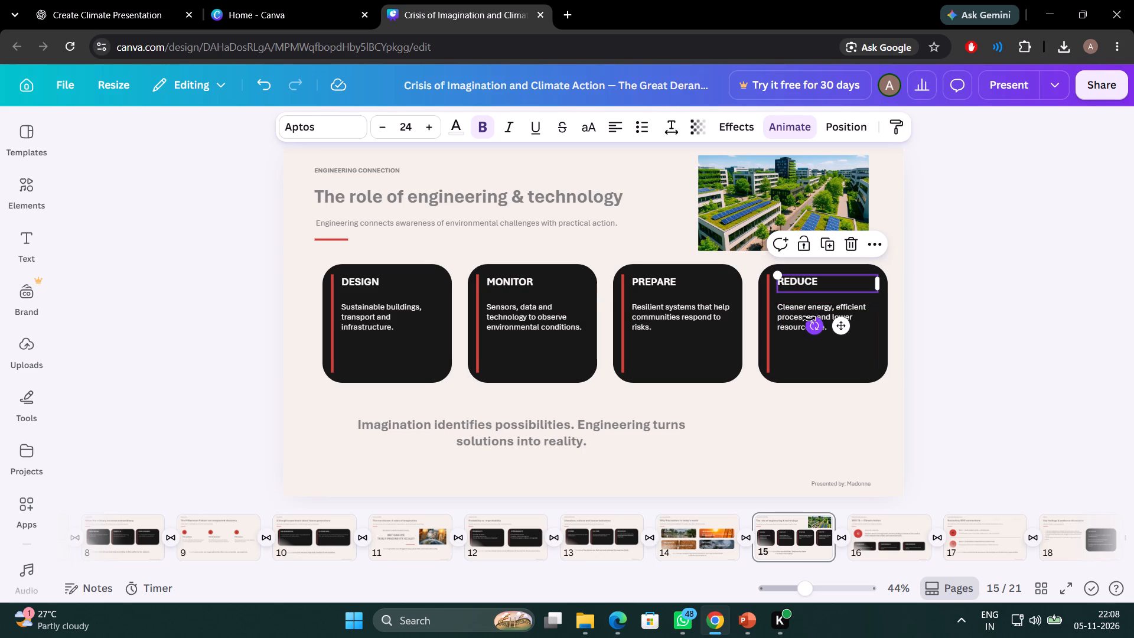
click(808, 310)
key(Up)
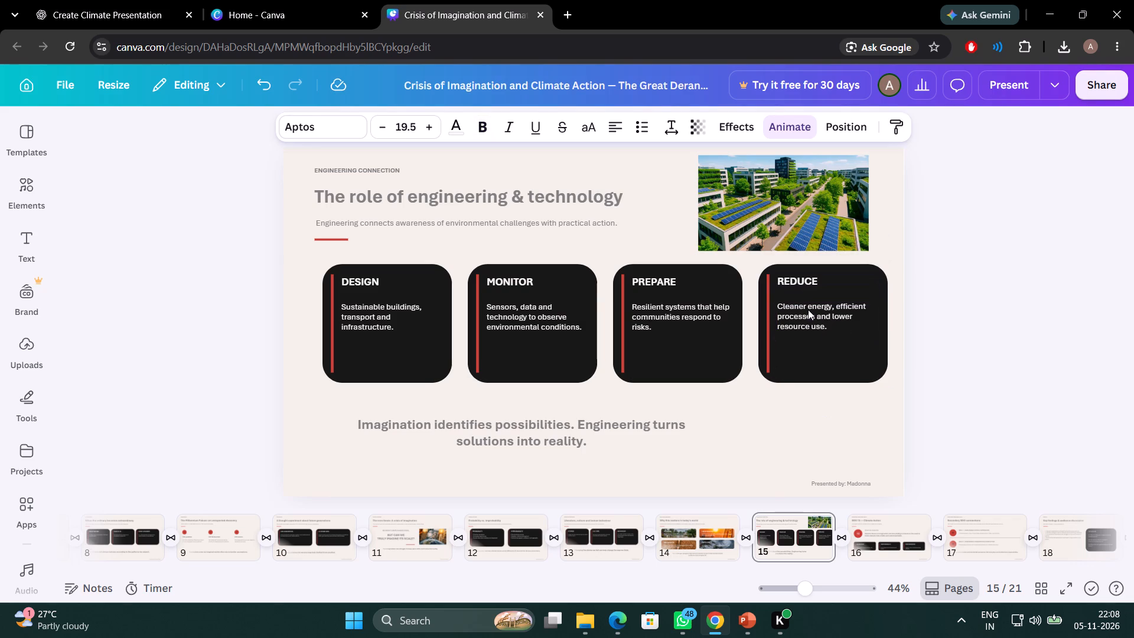
key(Up)
key(Down)
click(967, 307)
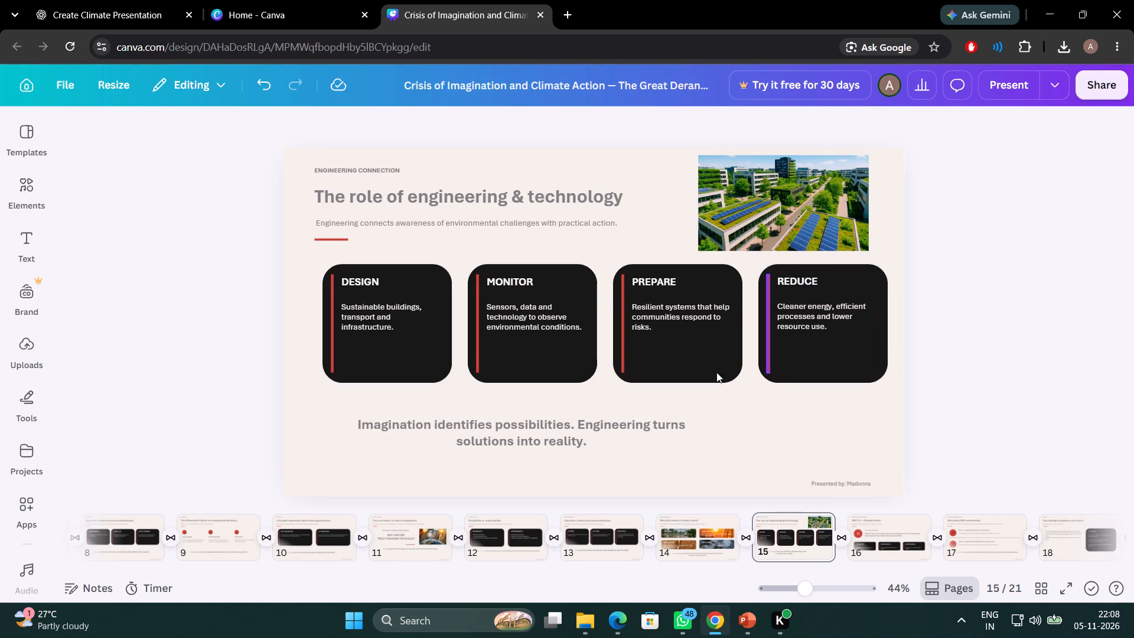
Widen the closing statement's text box on page 15 to about 1,645 so the sentence fits on a single line.
click(478, 441)
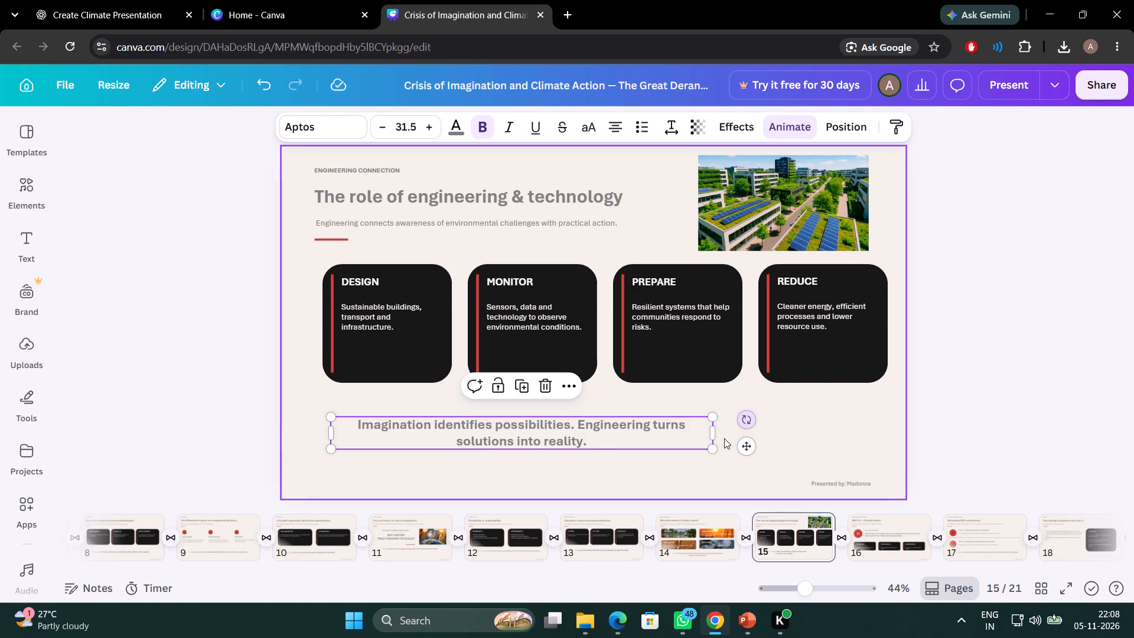
drag(717, 436, 787, 432)
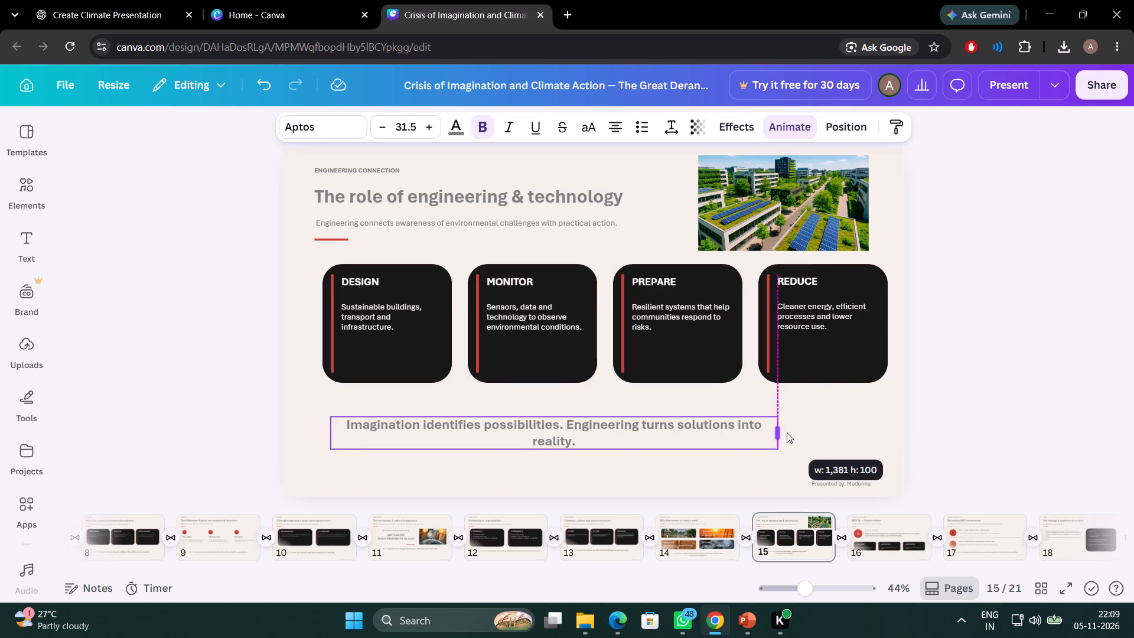
drag(787, 432, 849, 423)
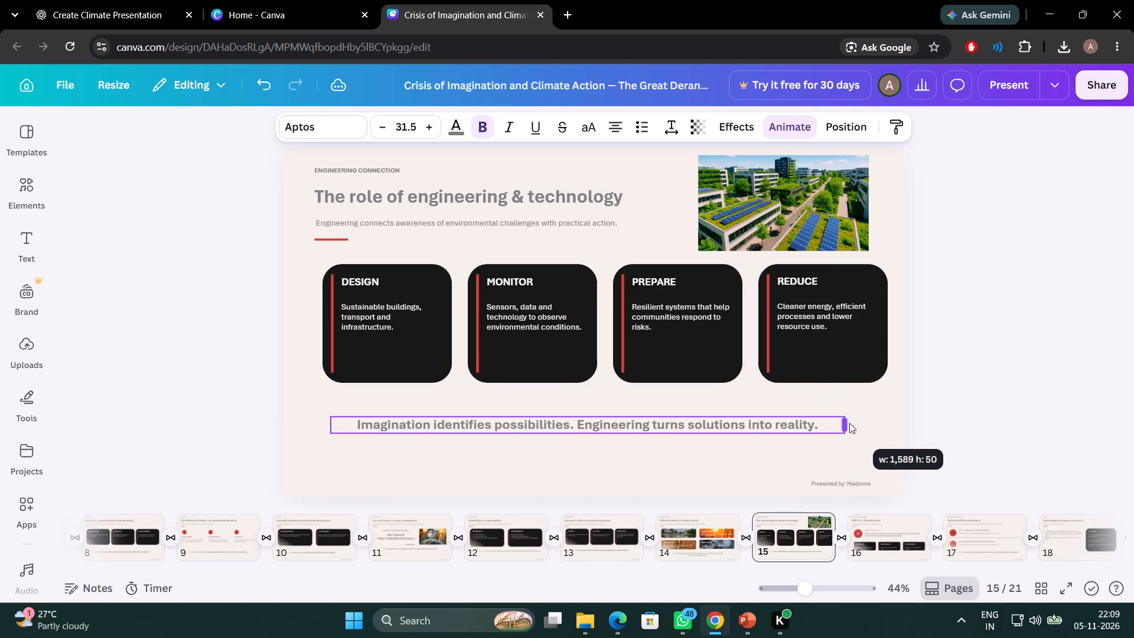
drag(849, 423, 868, 418)
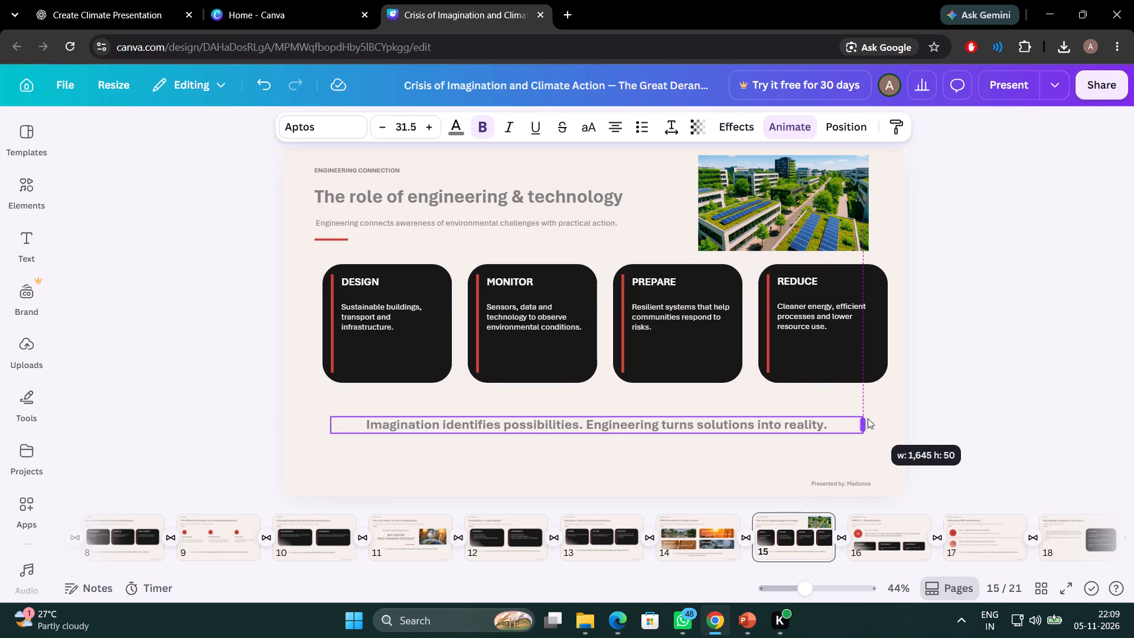
drag(868, 418, 811, 428)
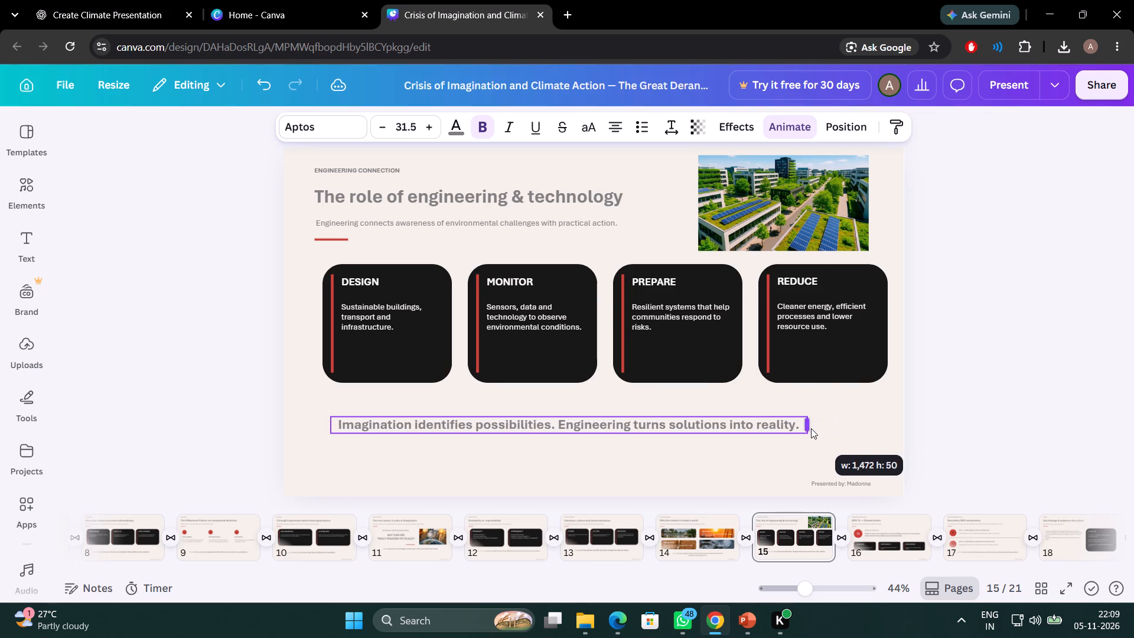
drag(811, 428, 865, 418)
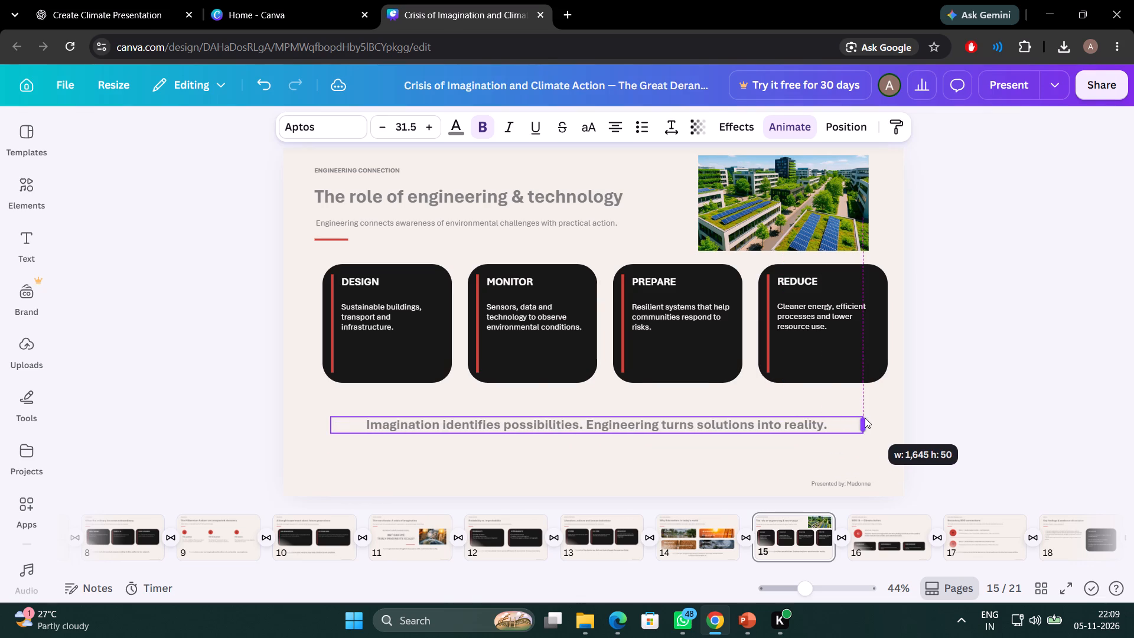
drag(865, 418, 865, 416)
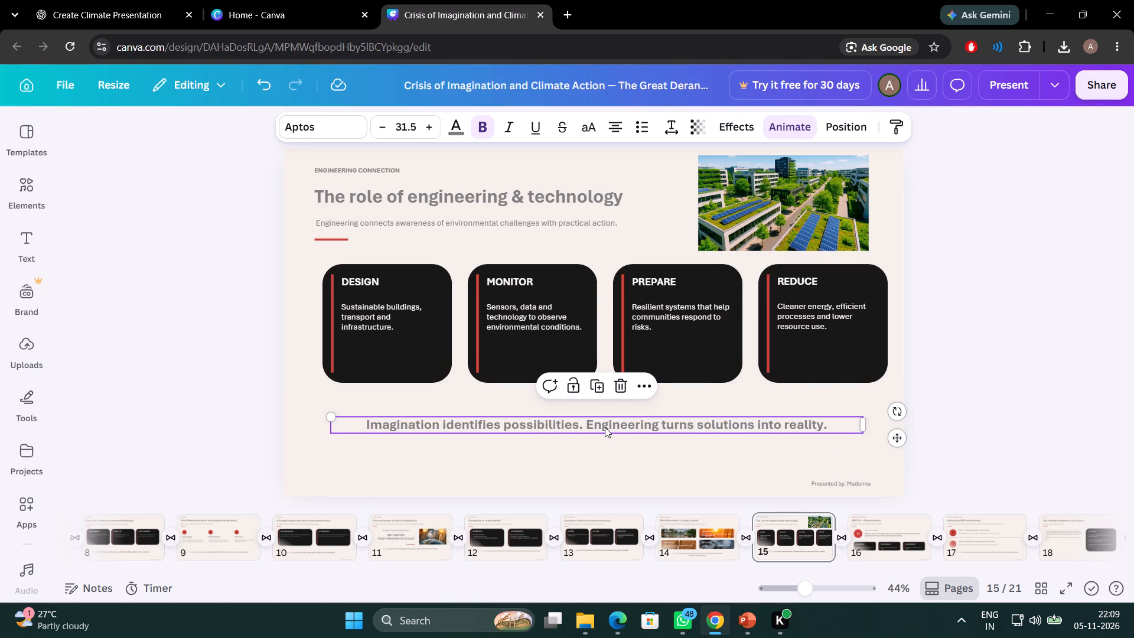
Move the closing statement on page 15 down to about 130 below the cards, aligning its text box's end with the photo's outer edge.
drag(605, 427, 606, 442)
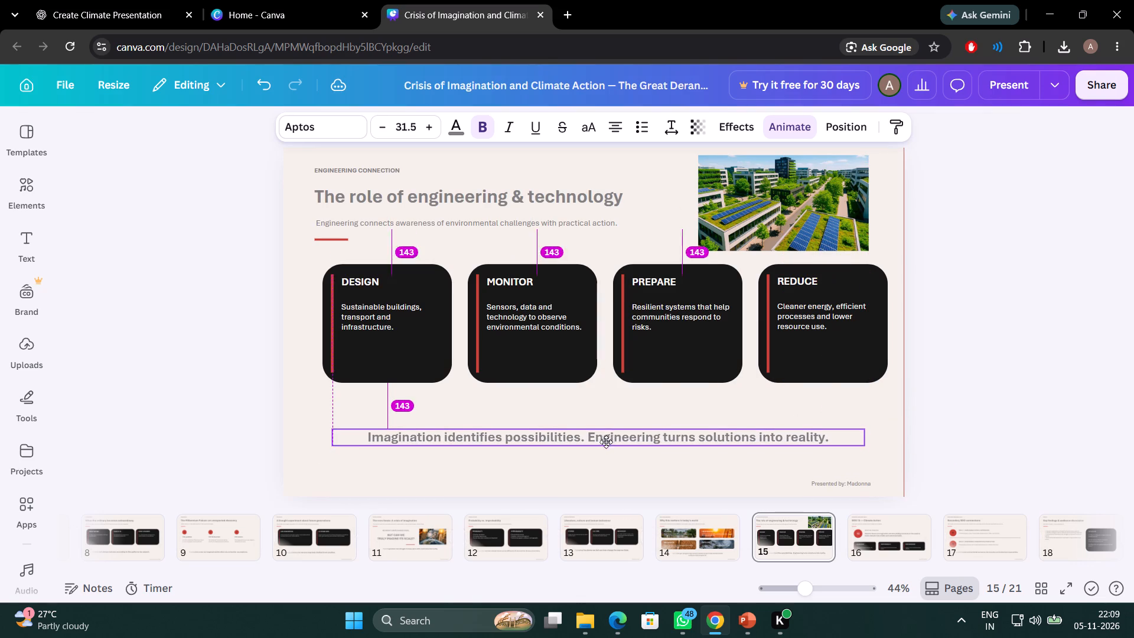
drag(606, 442, 606, 433)
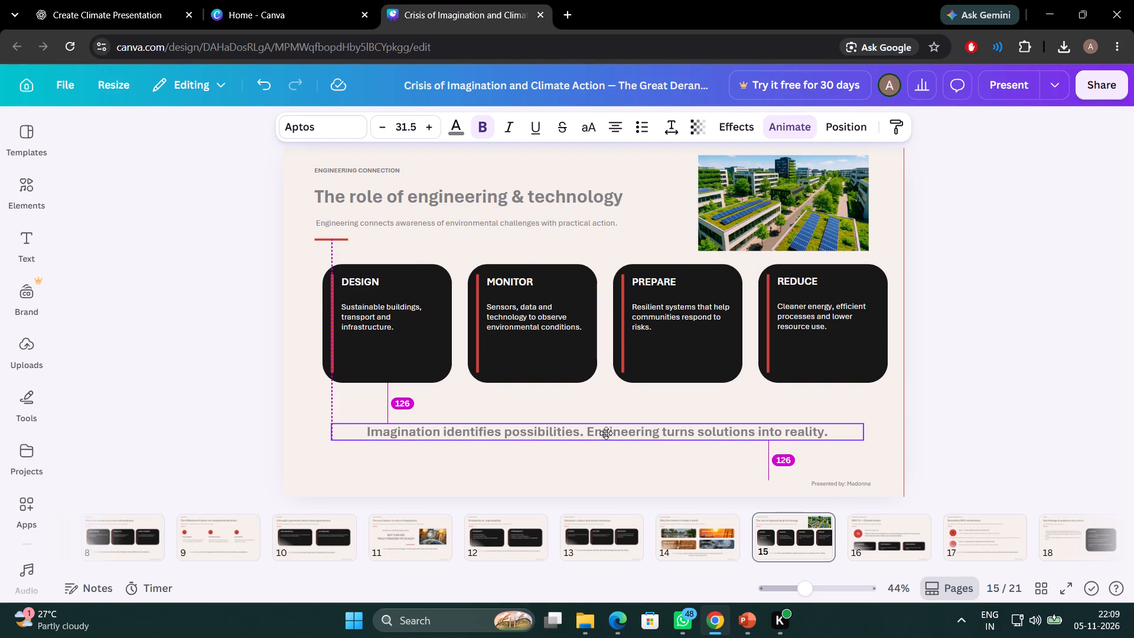
drag(606, 433, 611, 434)
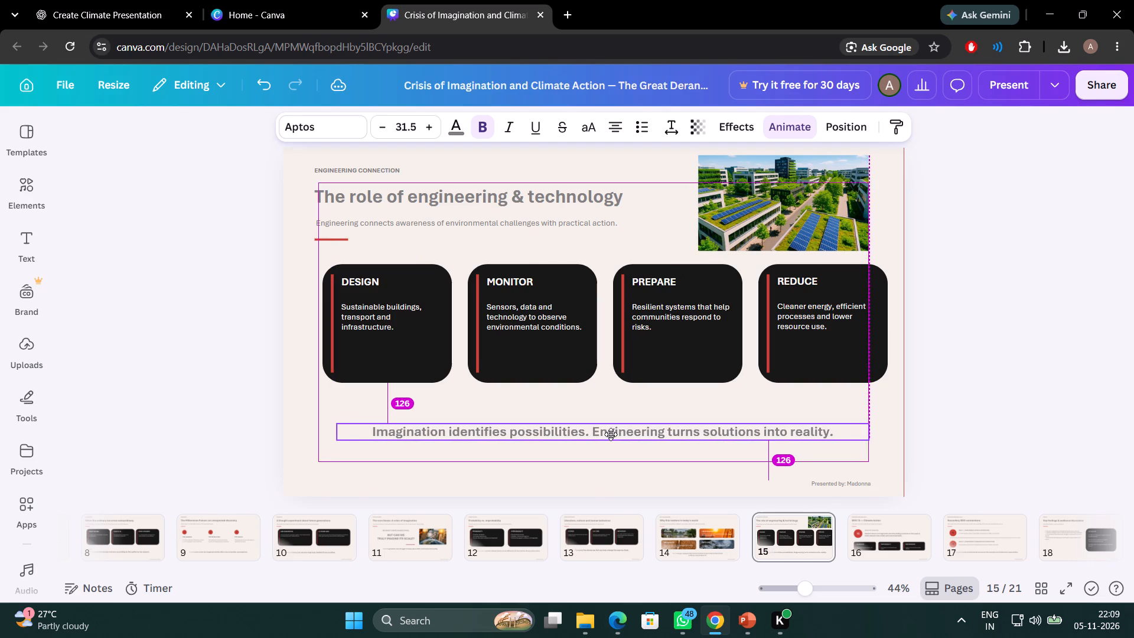
drag(611, 434, 610, 435)
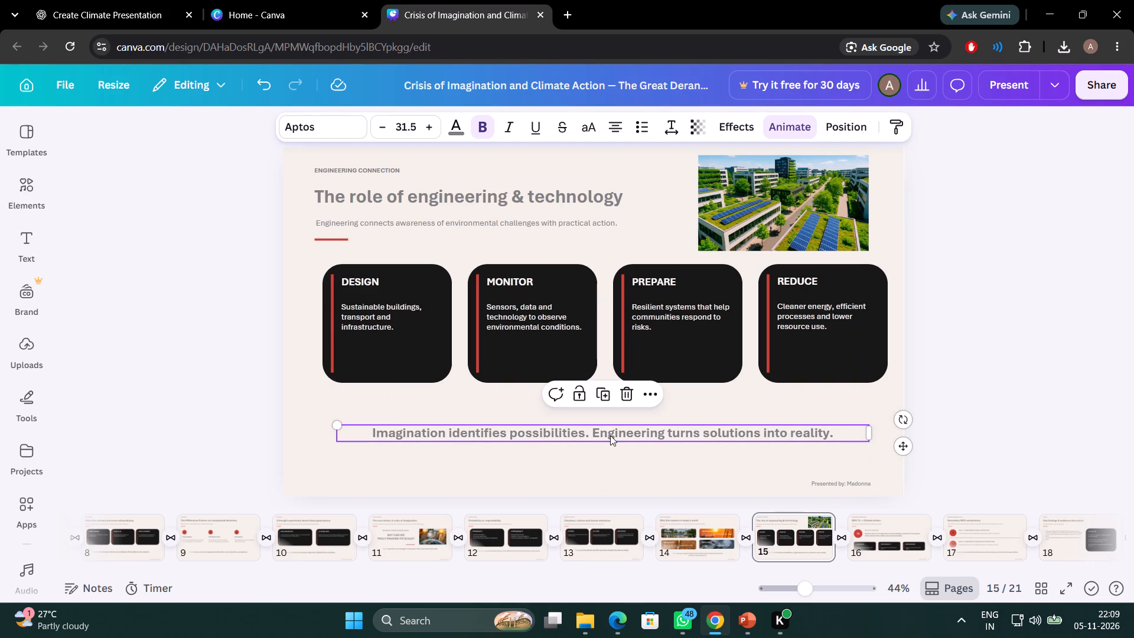
click(970, 356)
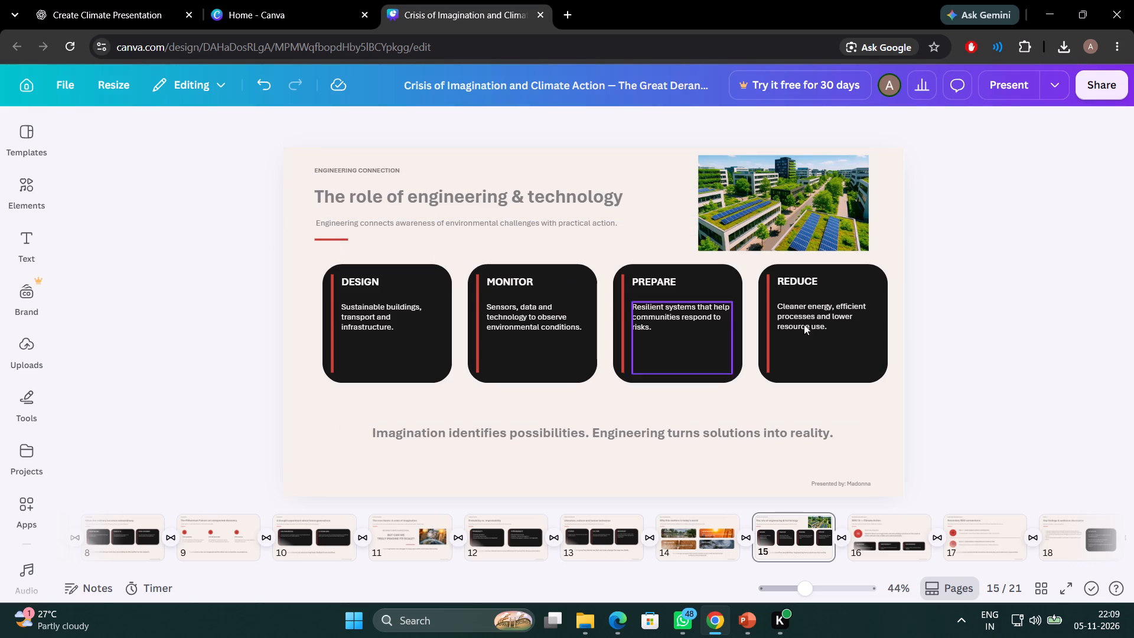
Apply the warm Bali filter to the photo on page 15 at an intensity of 59.
click(816, 211)
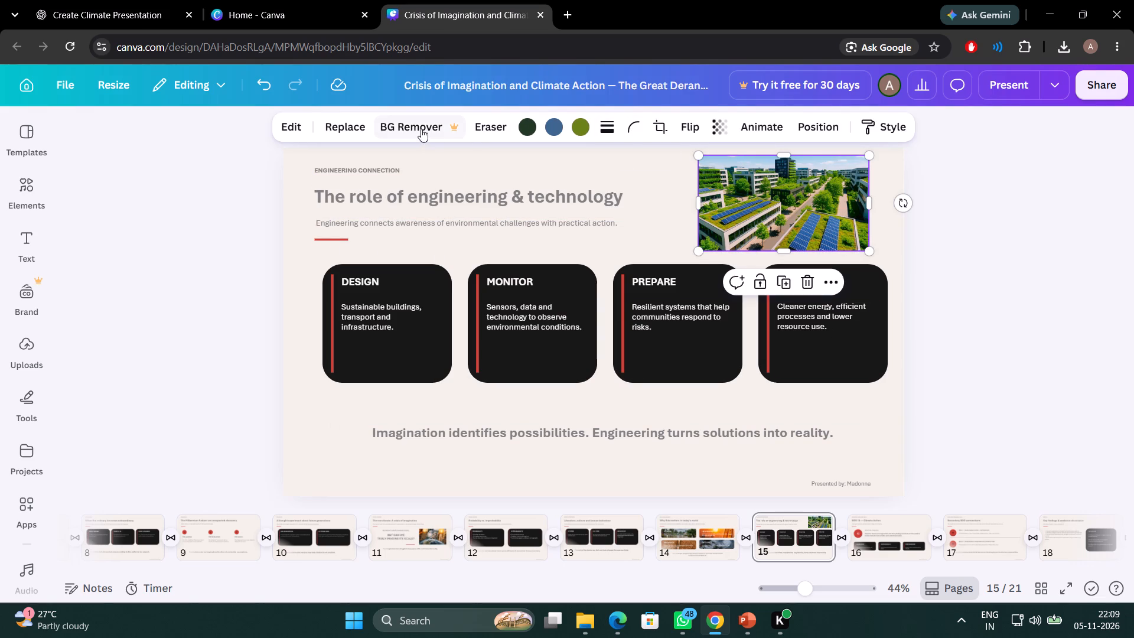
click(301, 129)
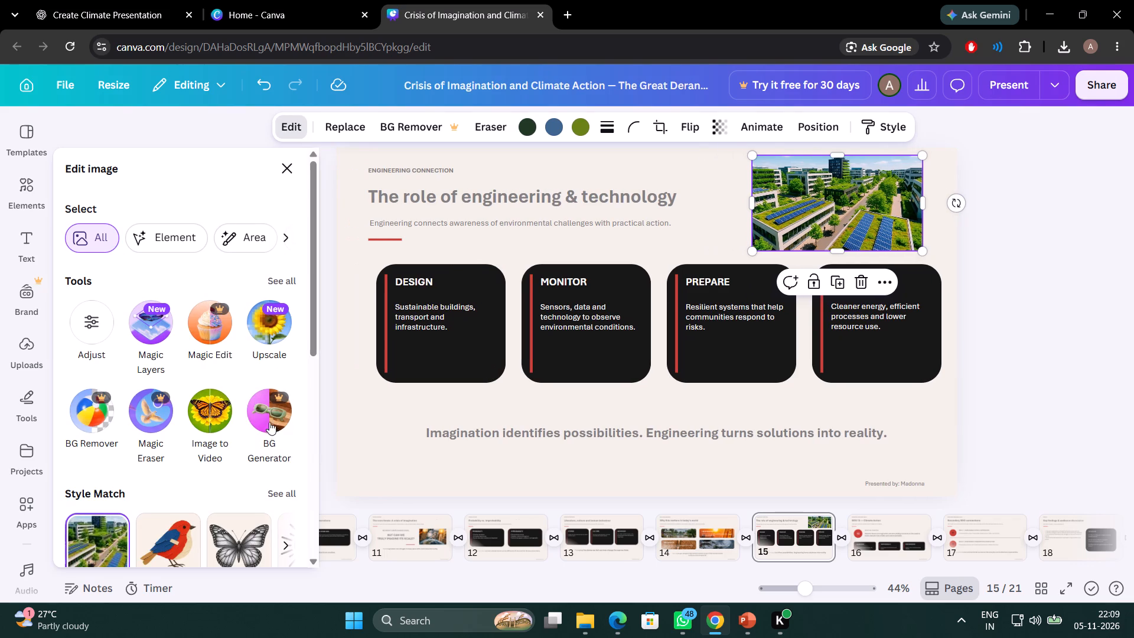
scroll(144, 436, down, 3)
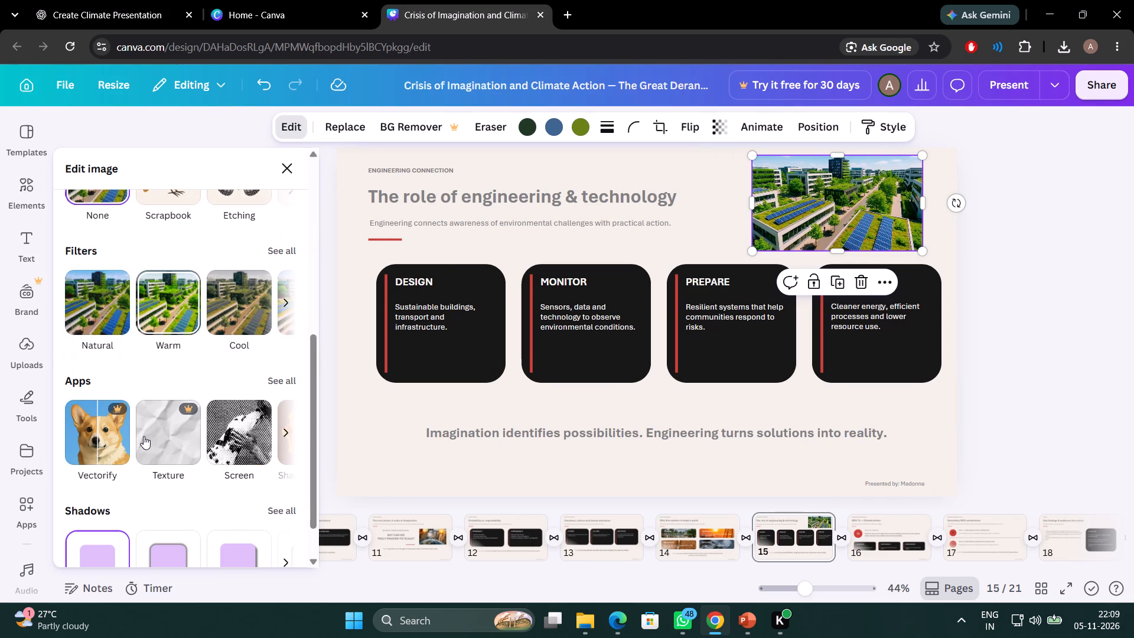
scroll(144, 436, down, 1)
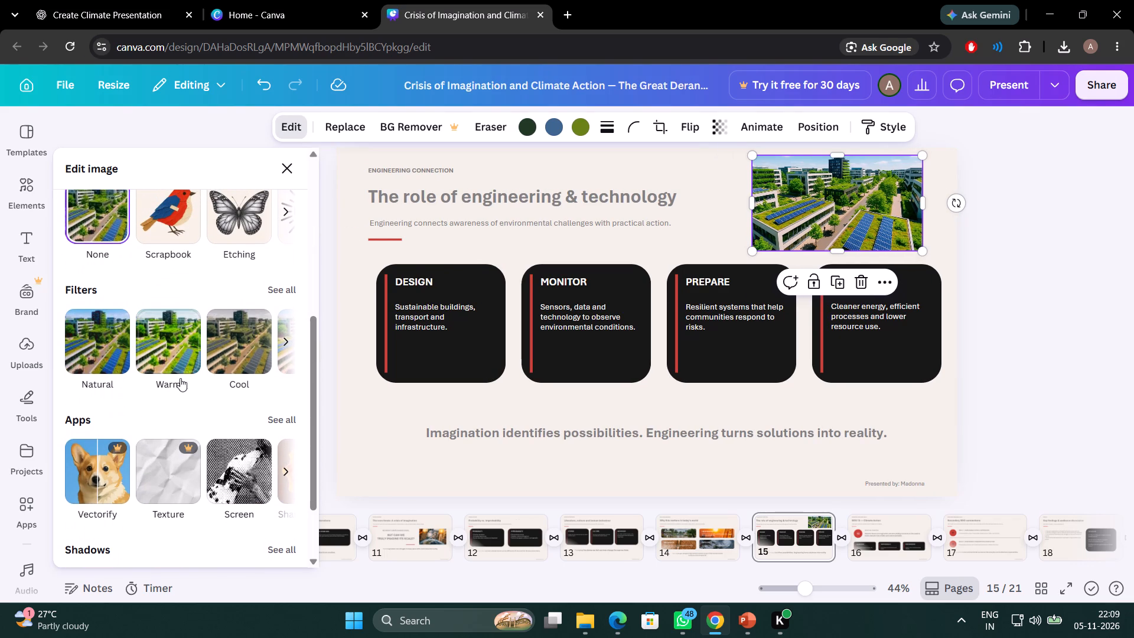
click(178, 360)
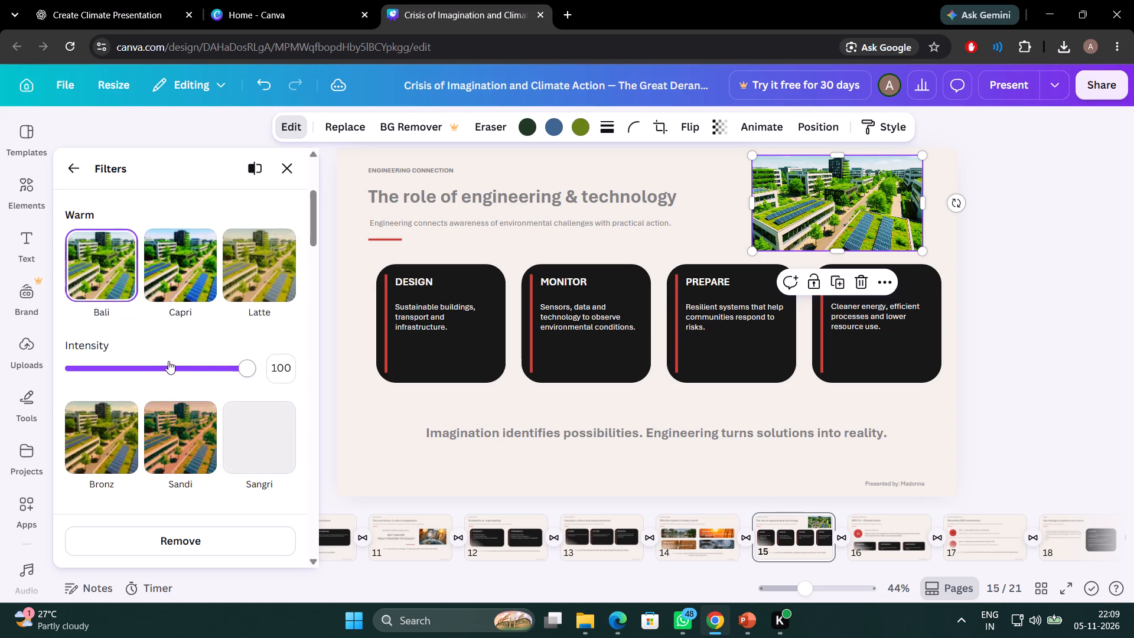
click(176, 367)
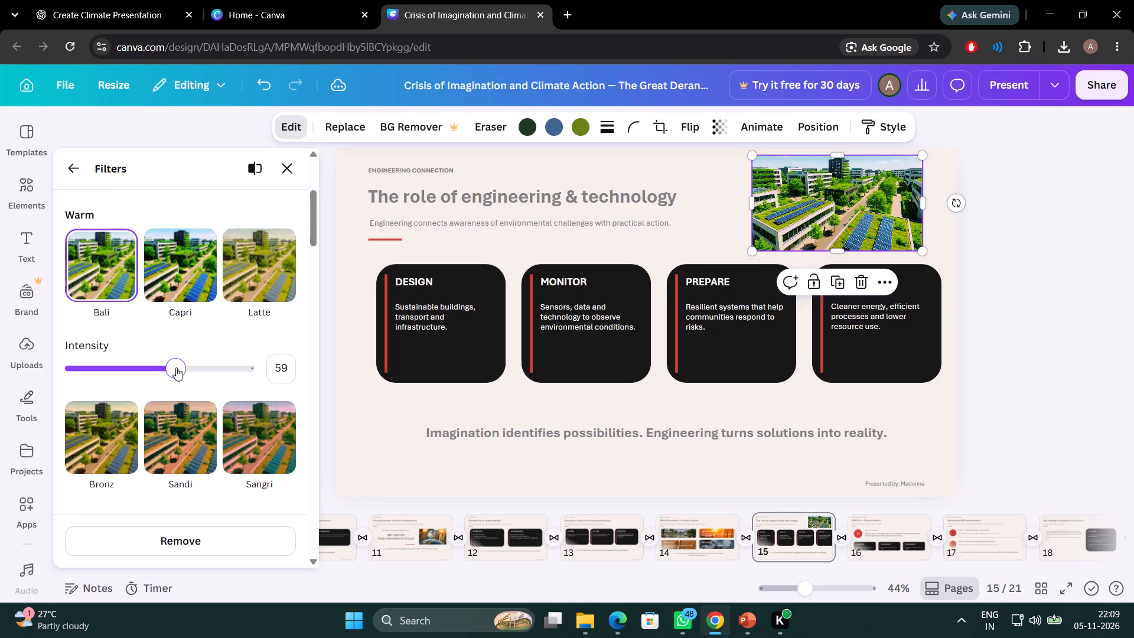
click(285, 172)
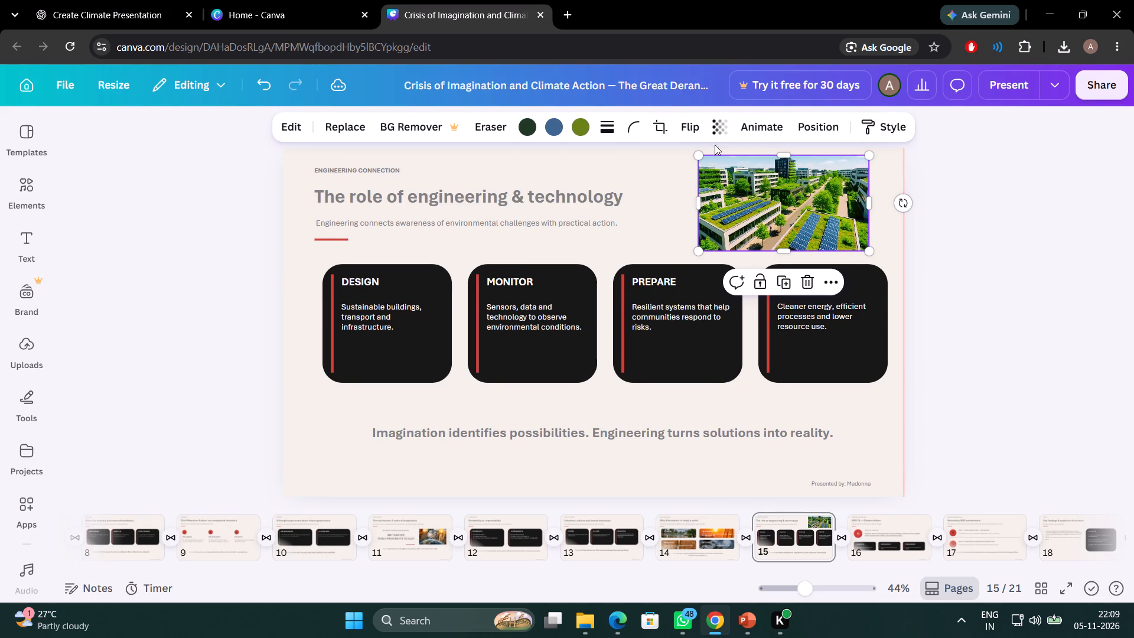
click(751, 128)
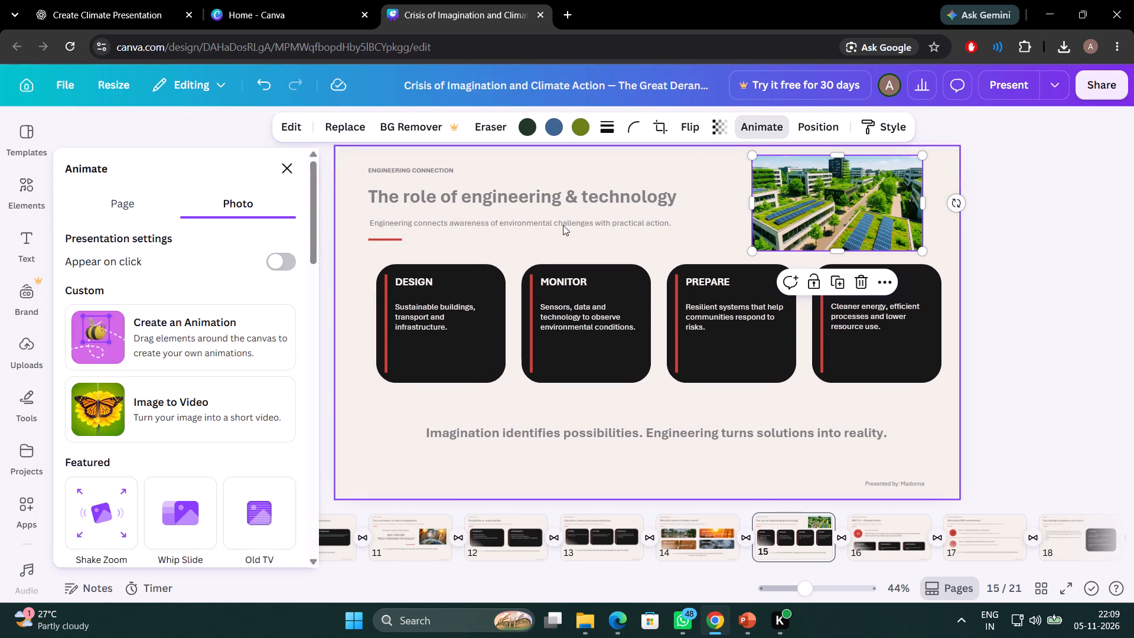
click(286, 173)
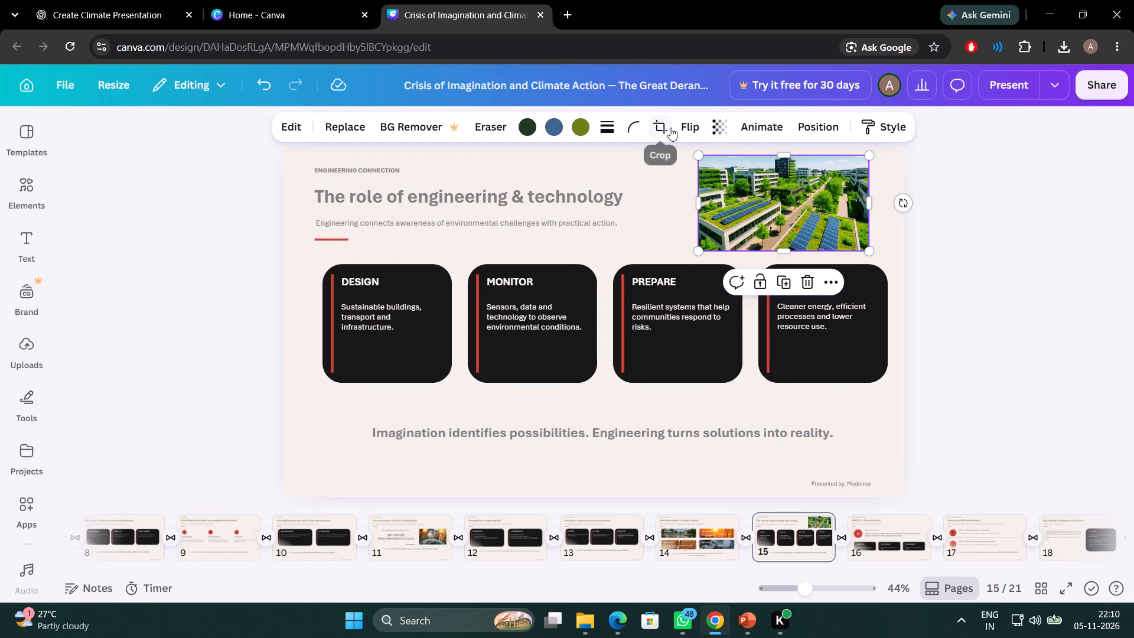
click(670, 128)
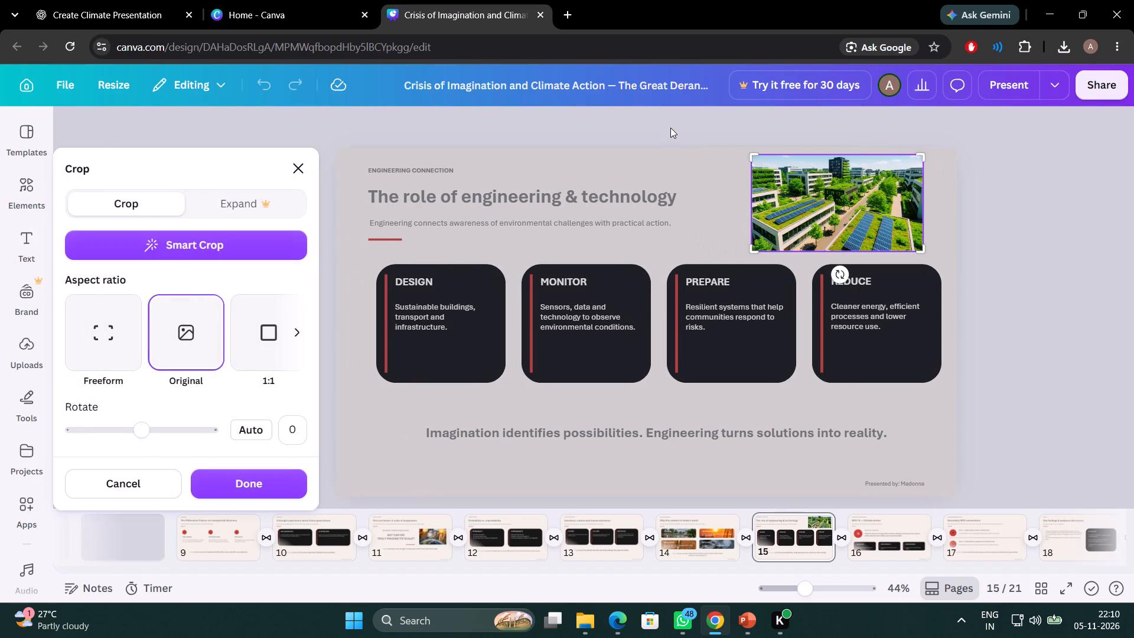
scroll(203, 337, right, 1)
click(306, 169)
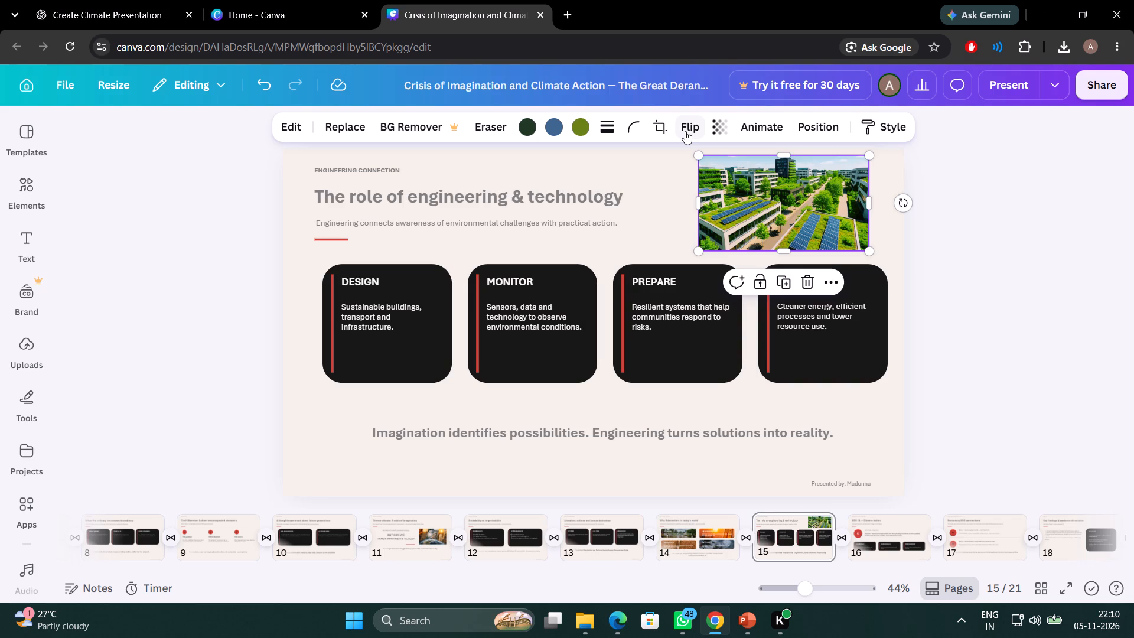
Round the corners of the photo on page 15 with a corner rounding of 25.
click(631, 129)
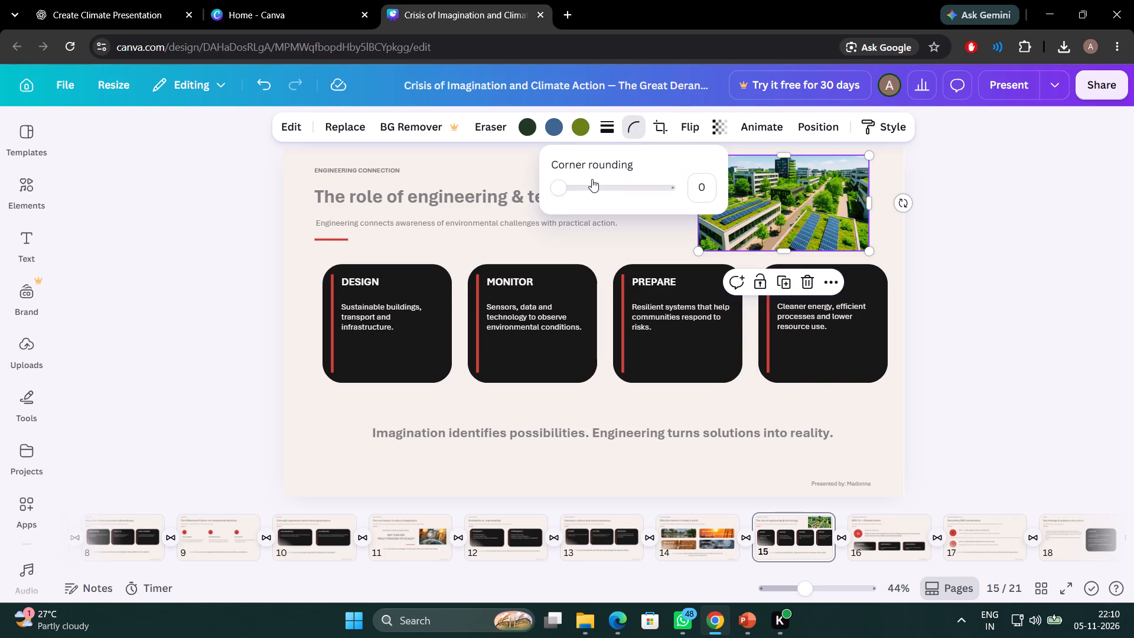
drag(559, 191, 569, 196)
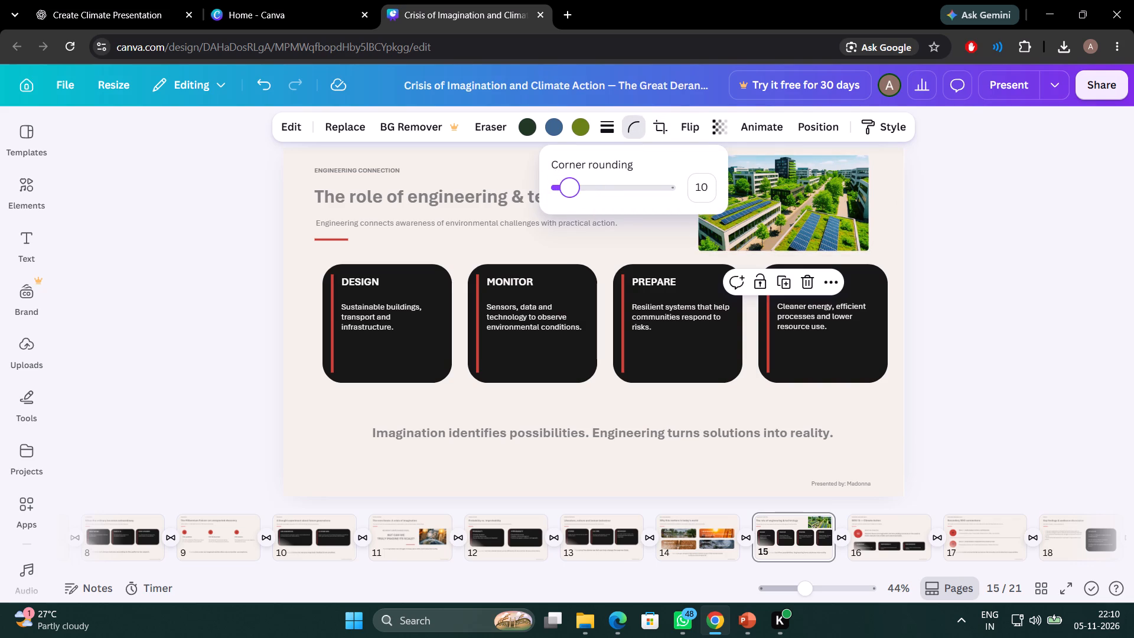
drag(569, 196, 581, 200)
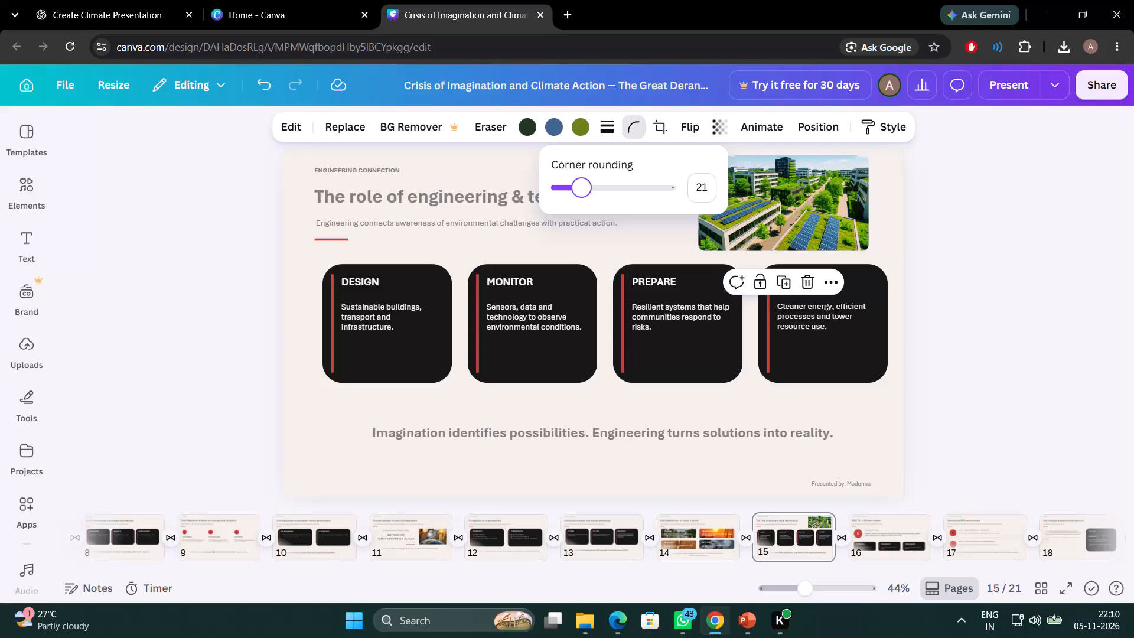
drag(581, 200, 744, 204)
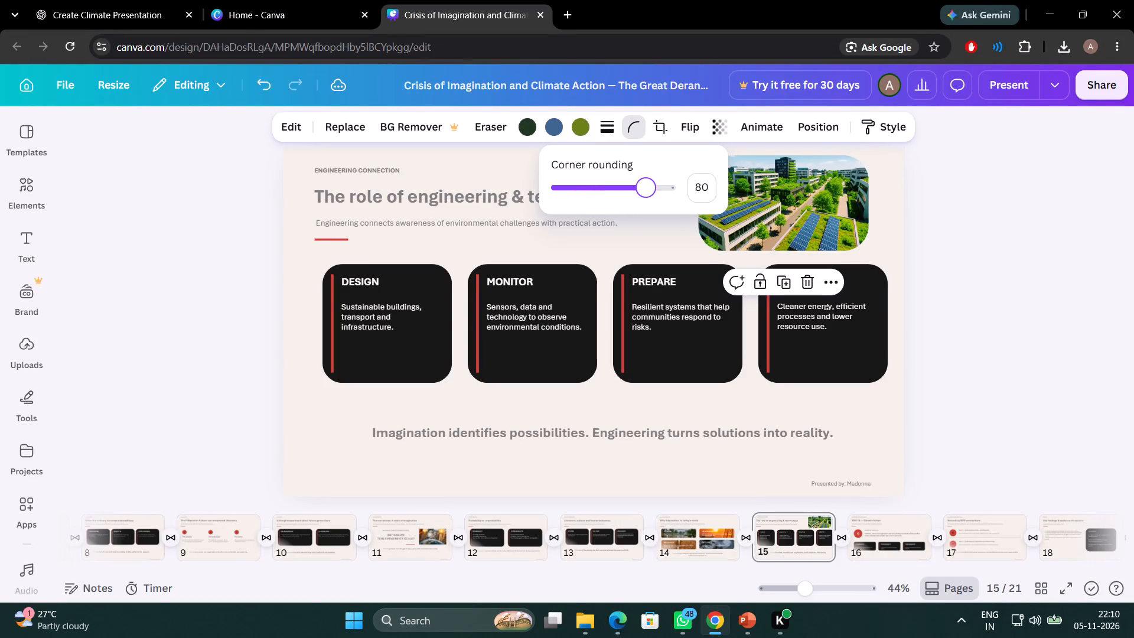
drag(744, 204, 598, 211)
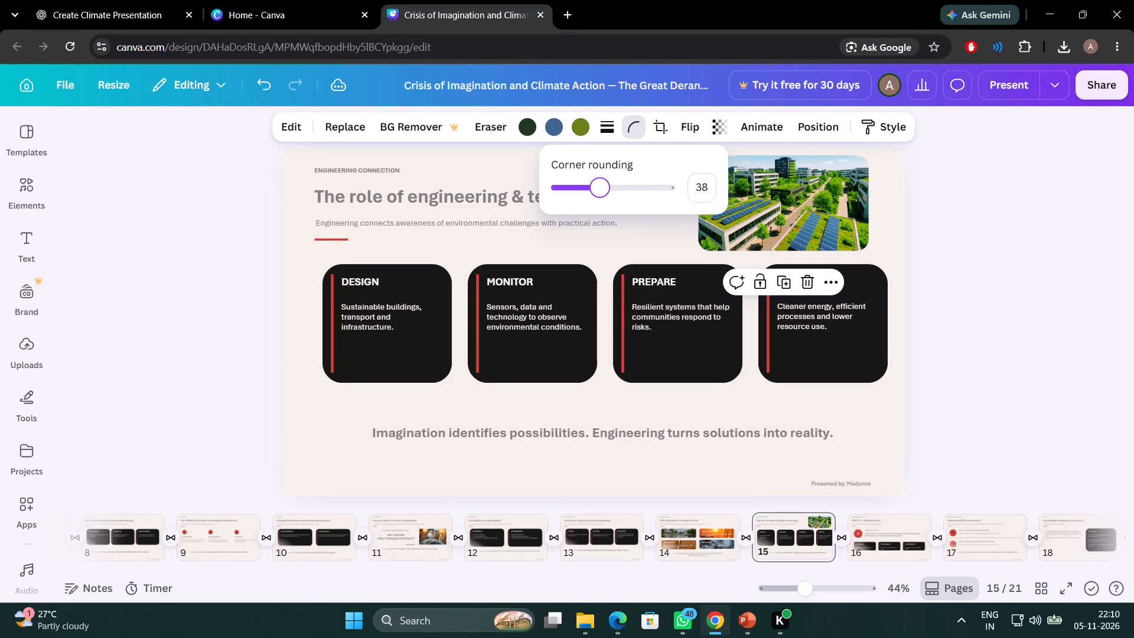
drag(598, 211, 576, 211)
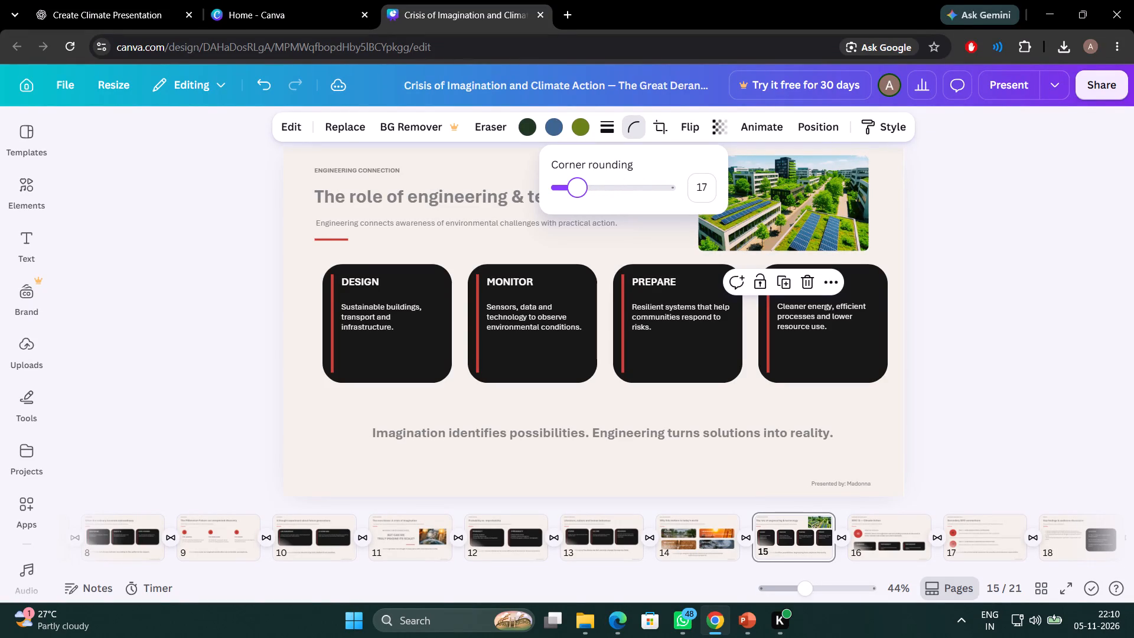
drag(576, 211, 579, 210)
drag(579, 210, 580, 209)
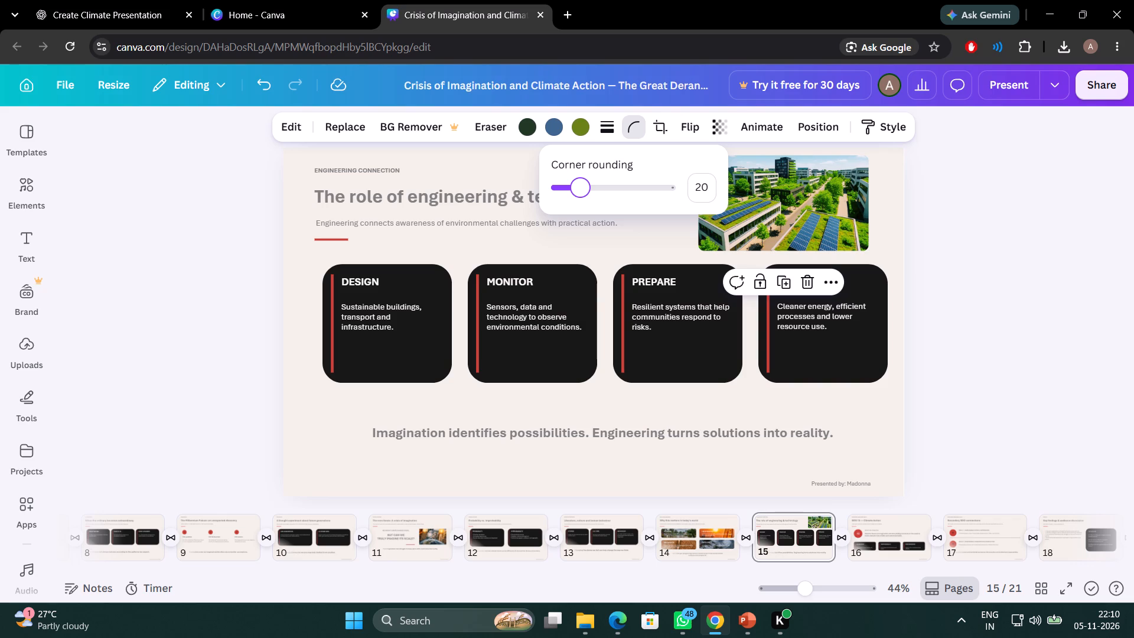
drag(580, 209, 581, 209)
drag(581, 209, 584, 209)
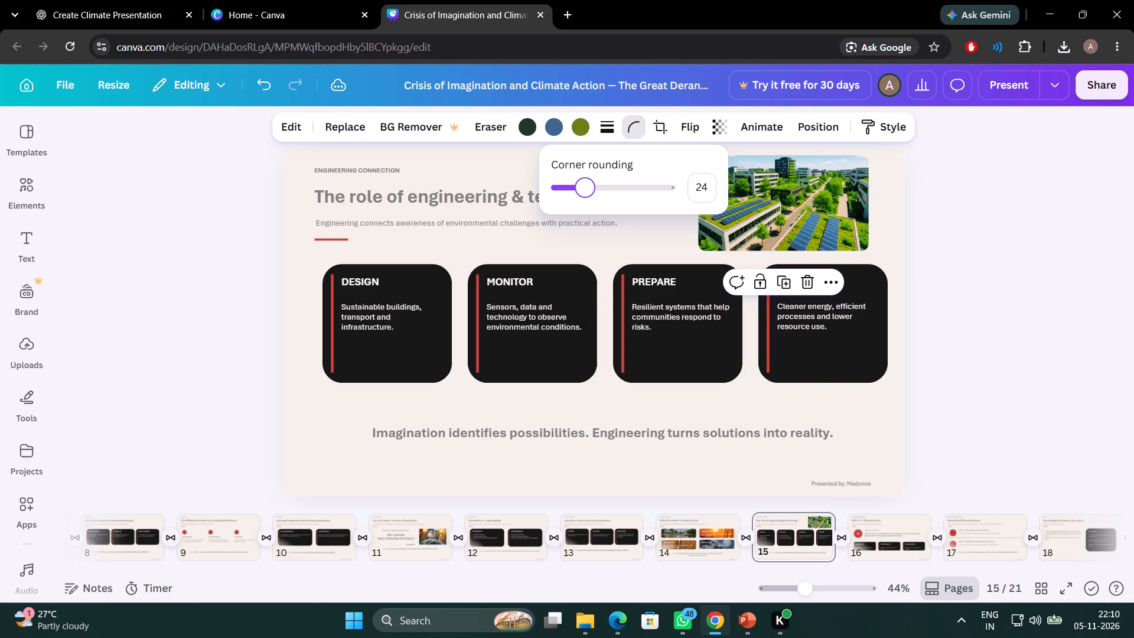
drag(584, 209, 585, 209)
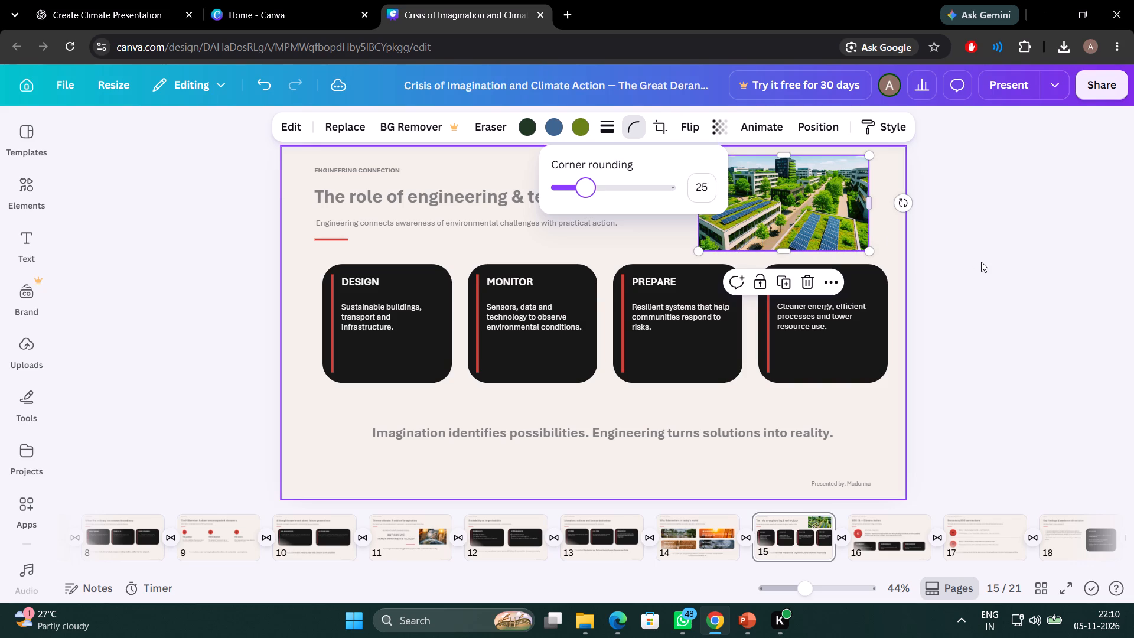
click(981, 262)
click(968, 261)
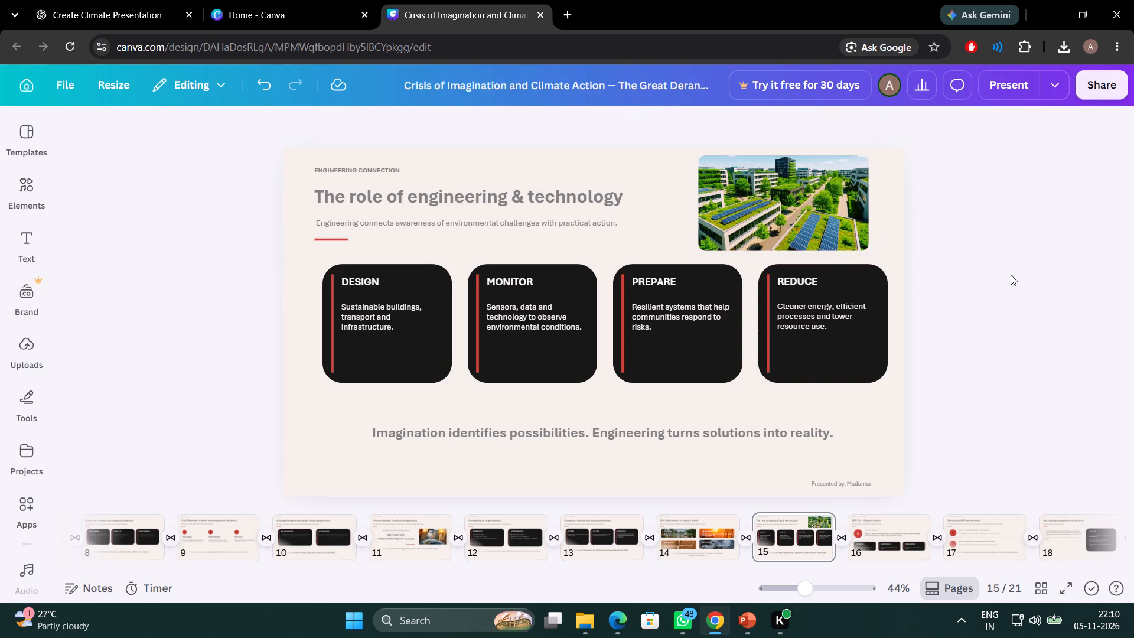
Present full screen from page 15 and review the preceding slides back to page 10, ending the presentation on page 11.
click(1005, 84)
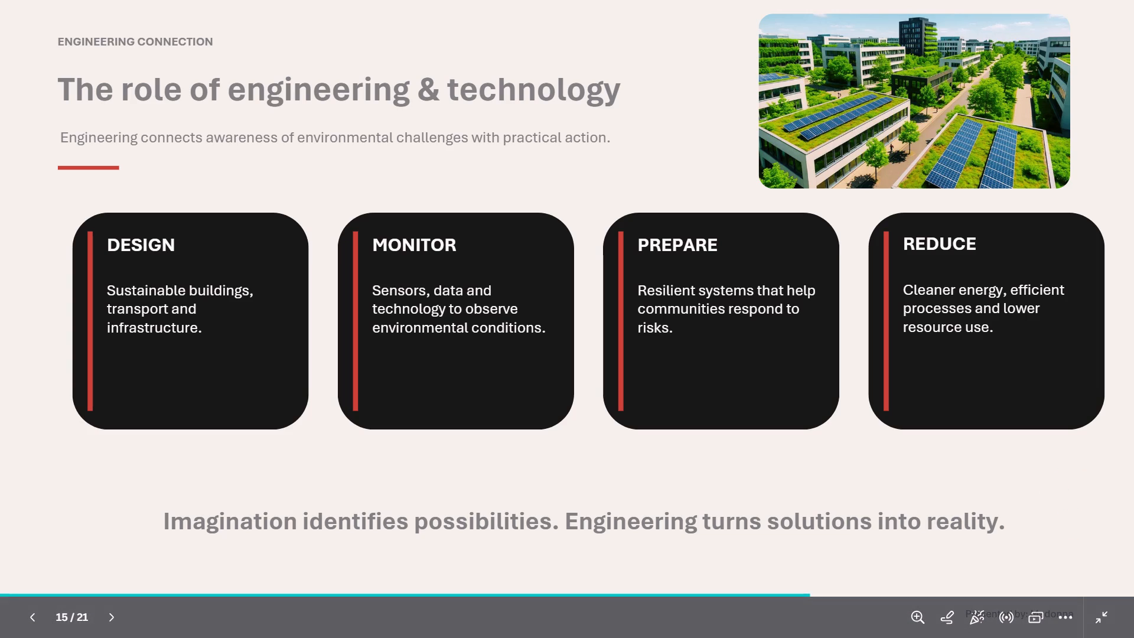
key(Left)
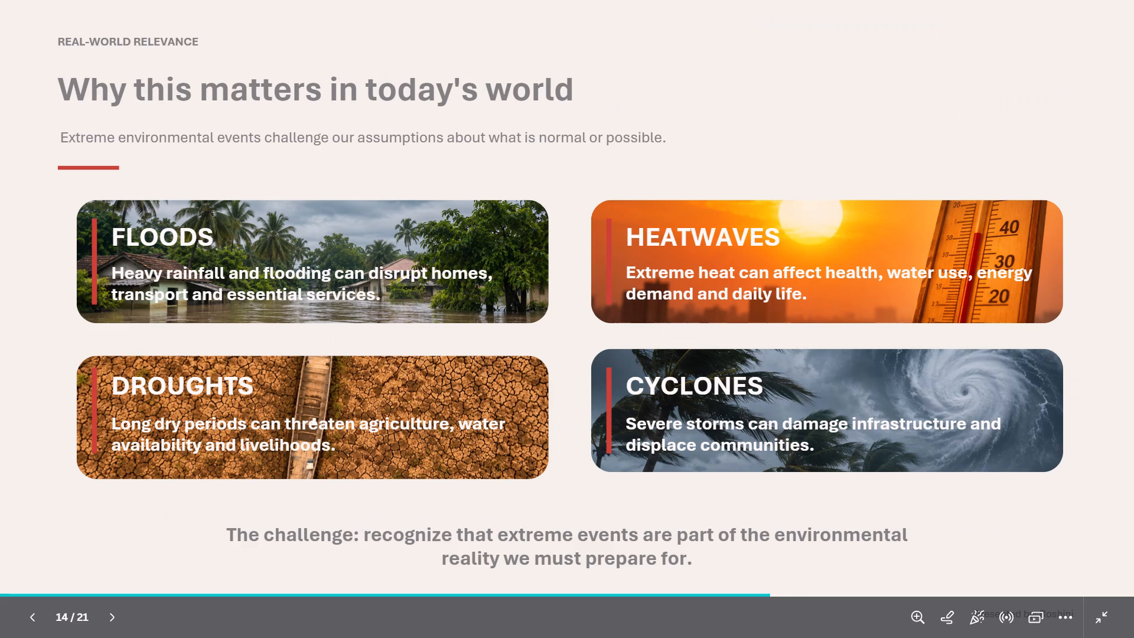
key(Left)
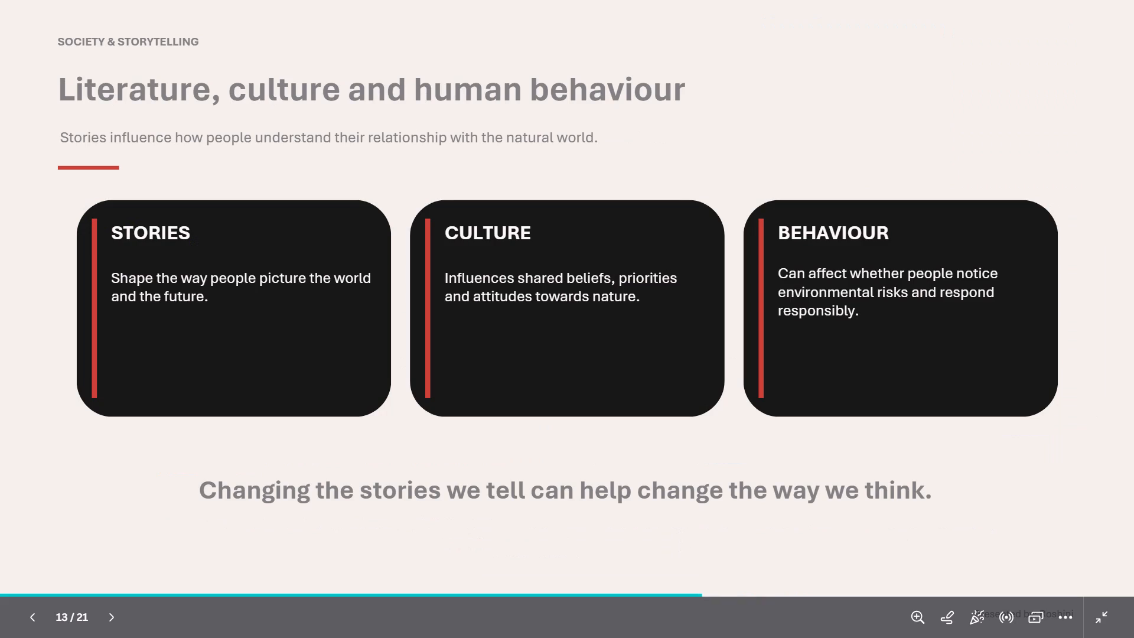
key(Left)
key(Left)
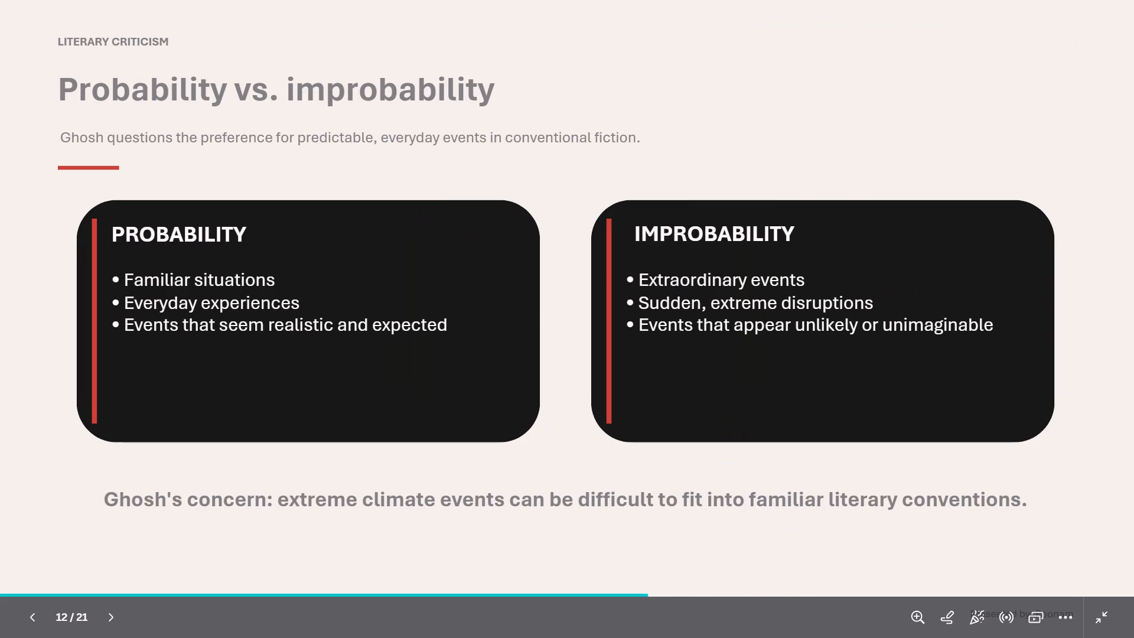
key(Left)
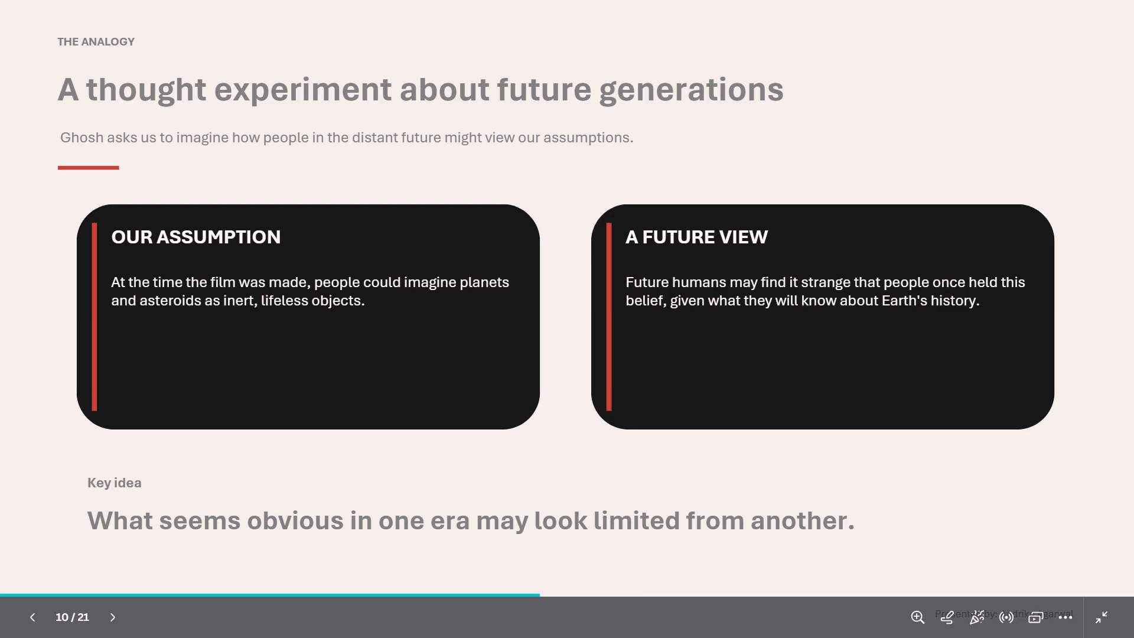
key(Right)
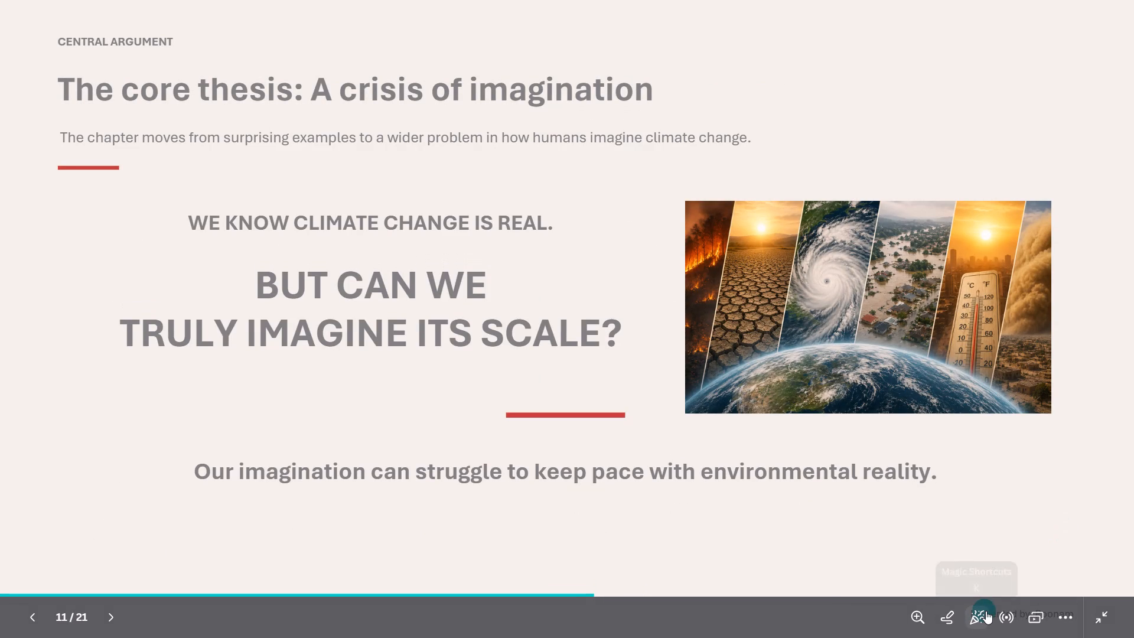
key(Escape)
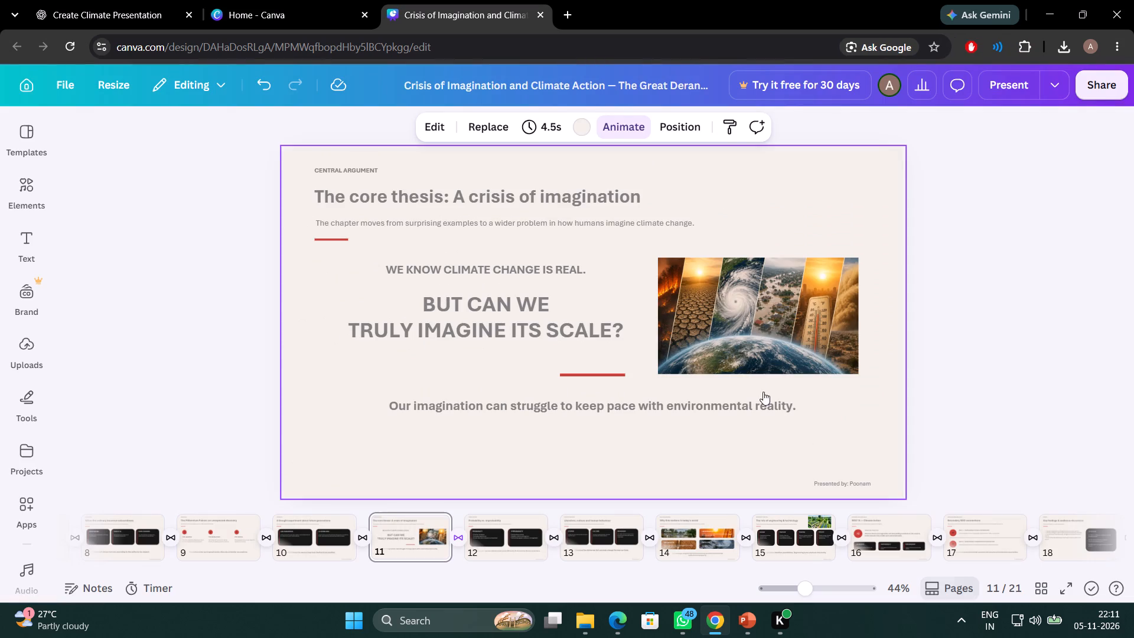
Round the corners of the climate collage image on page 11 with a corner rounding of 20.
click(754, 301)
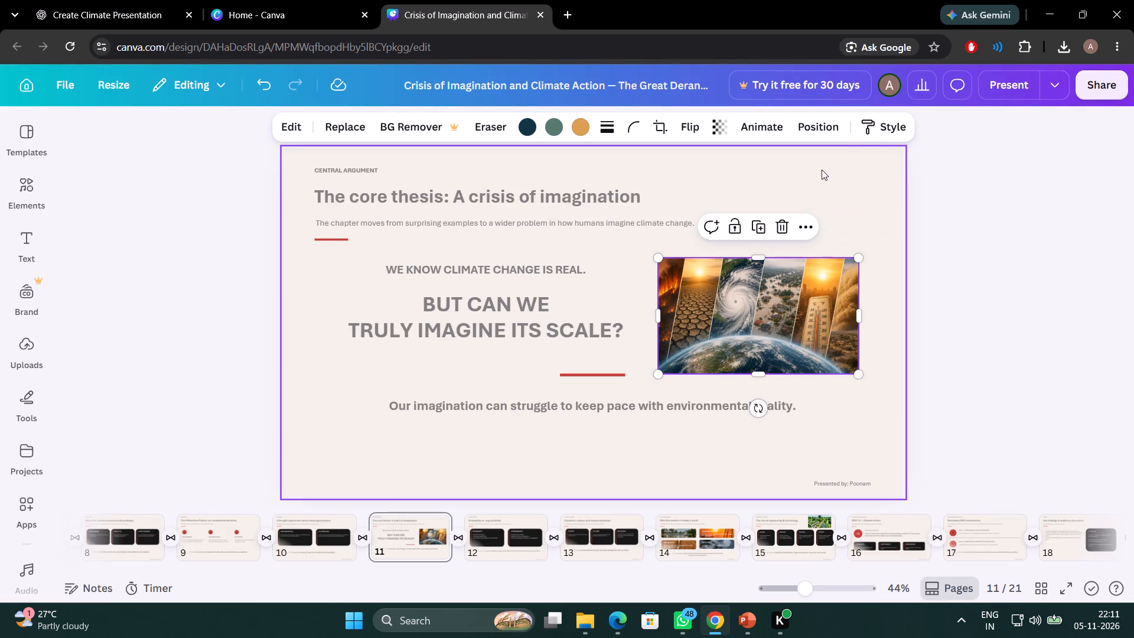
click(634, 132)
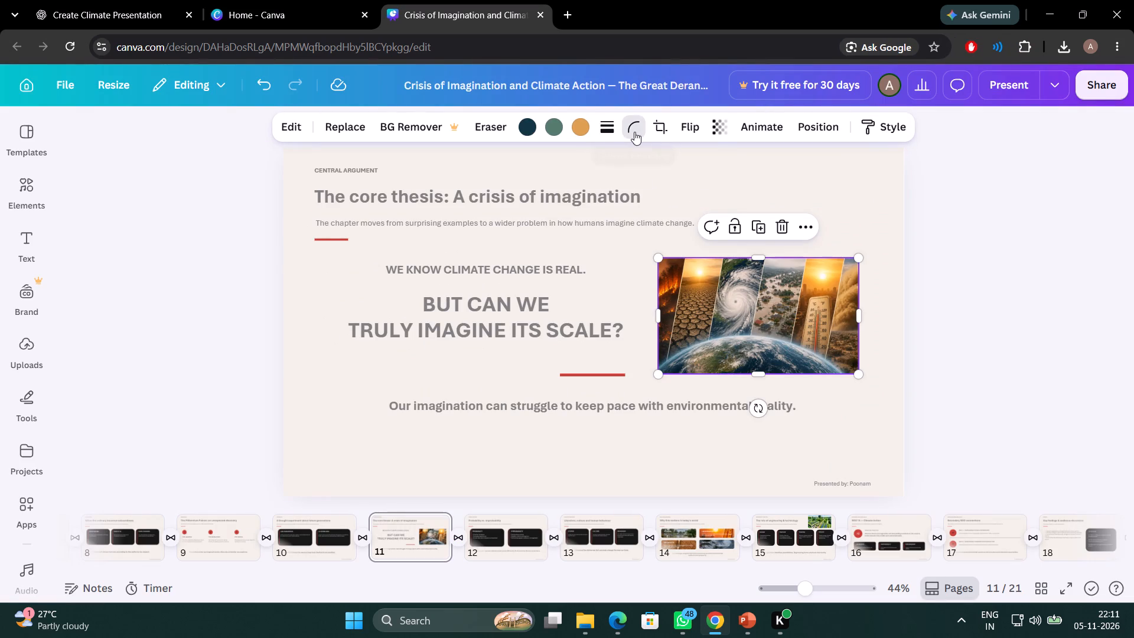
drag(559, 192, 569, 196)
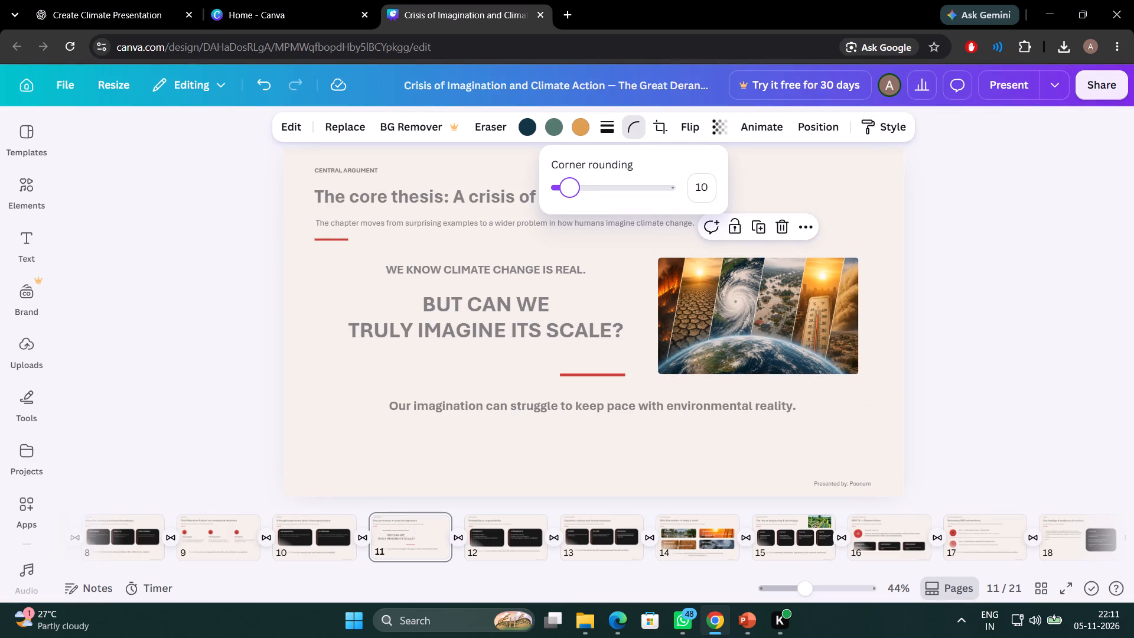
drag(569, 196, 576, 199)
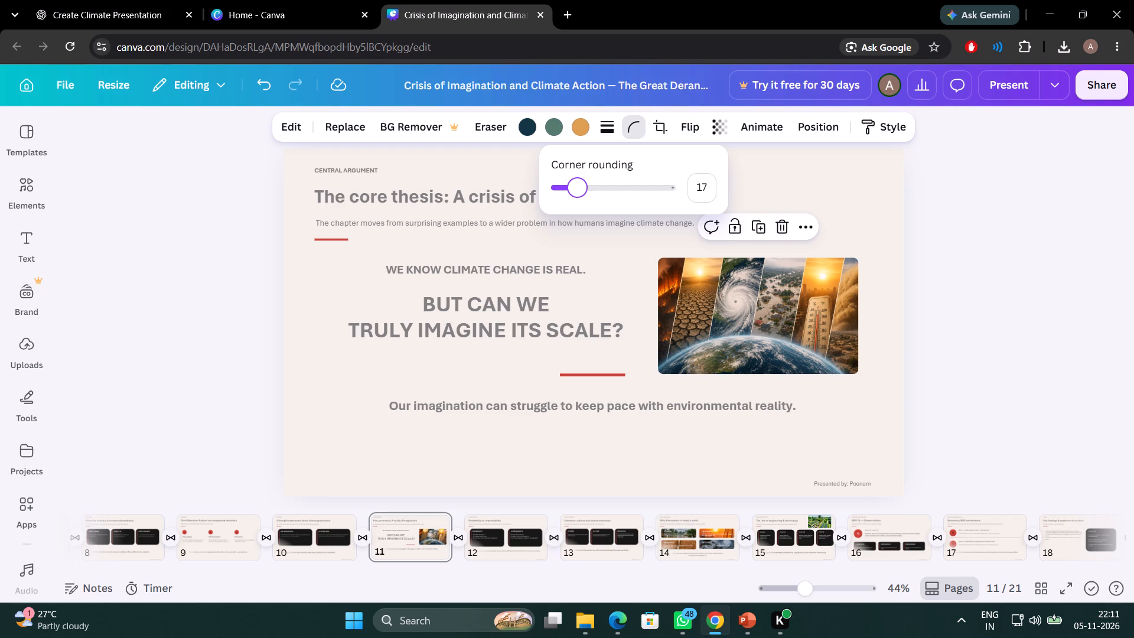
drag(576, 199, 578, 198)
drag(578, 198, 580, 197)
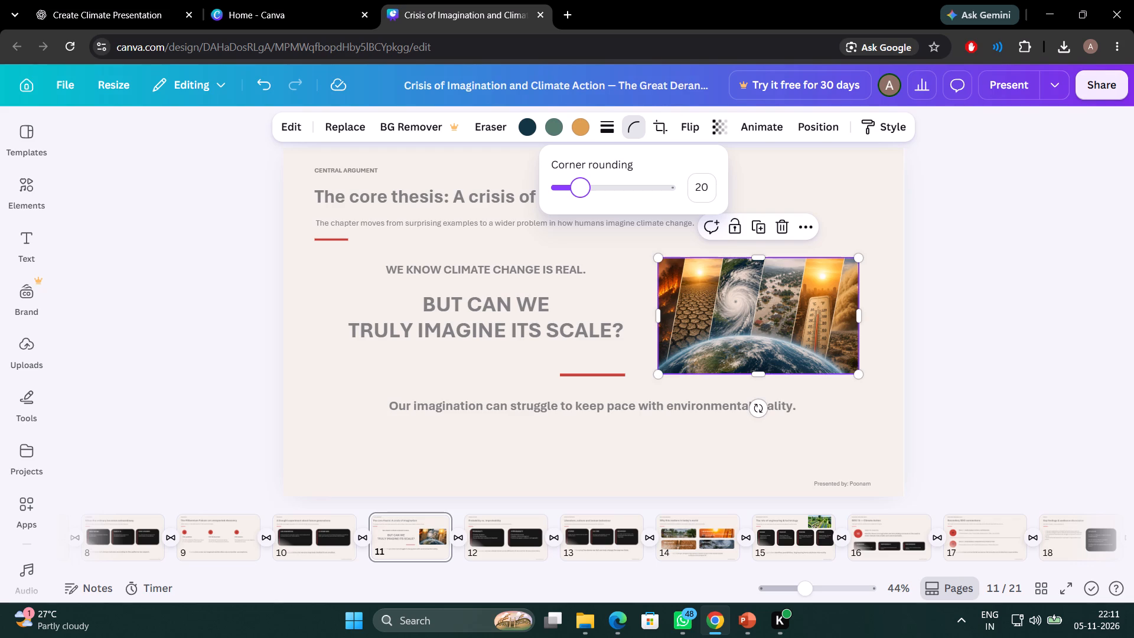
click(1074, 320)
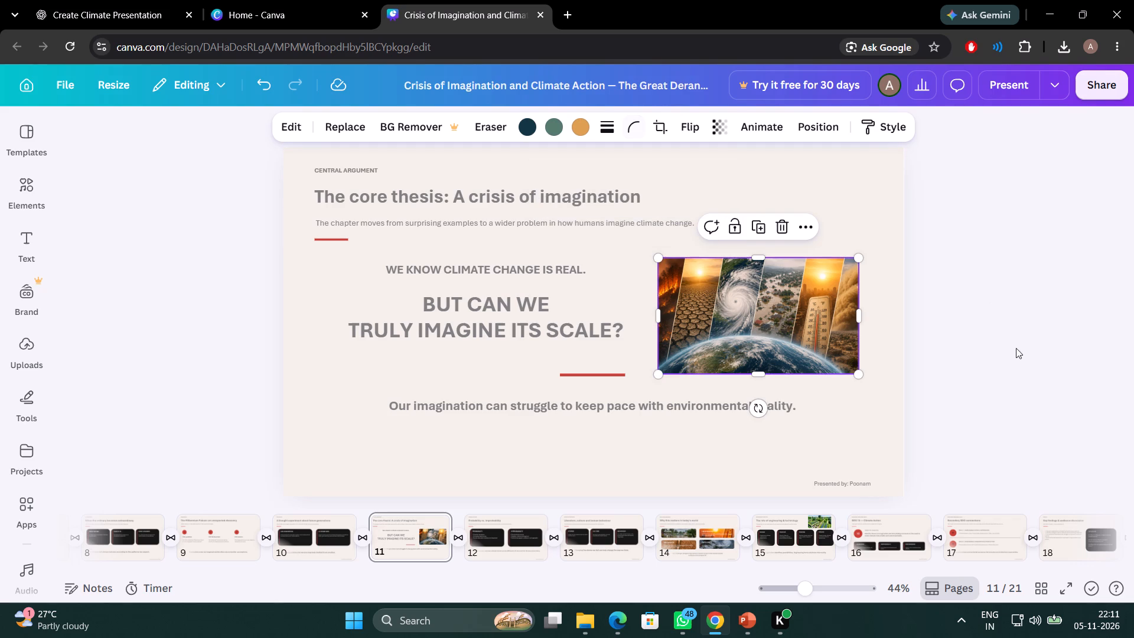
click(1025, 359)
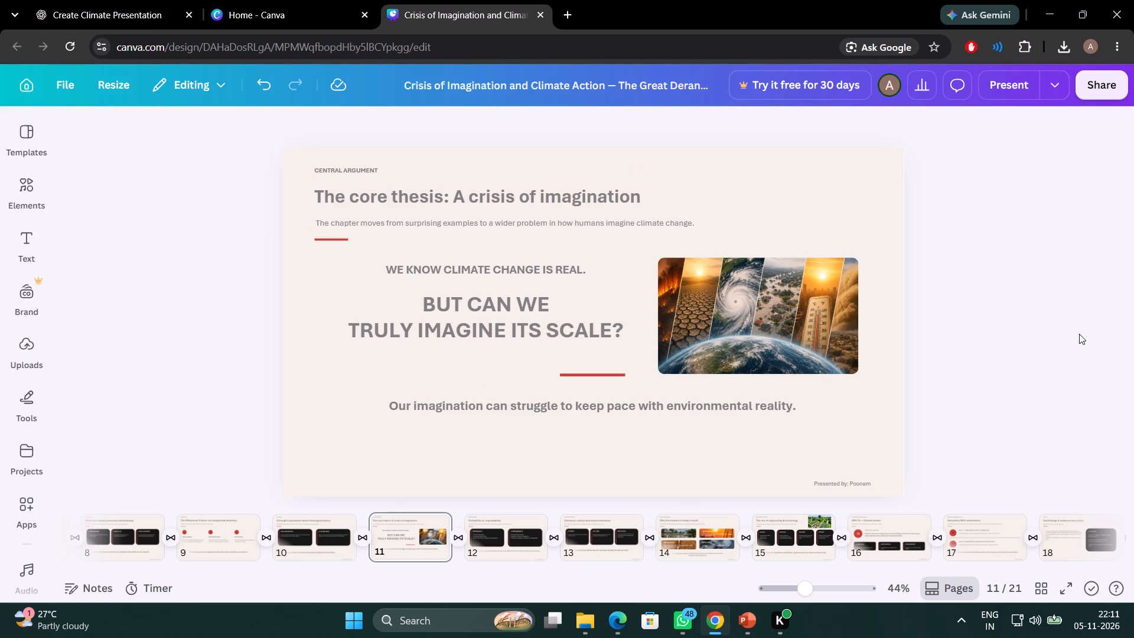
click(1018, 347)
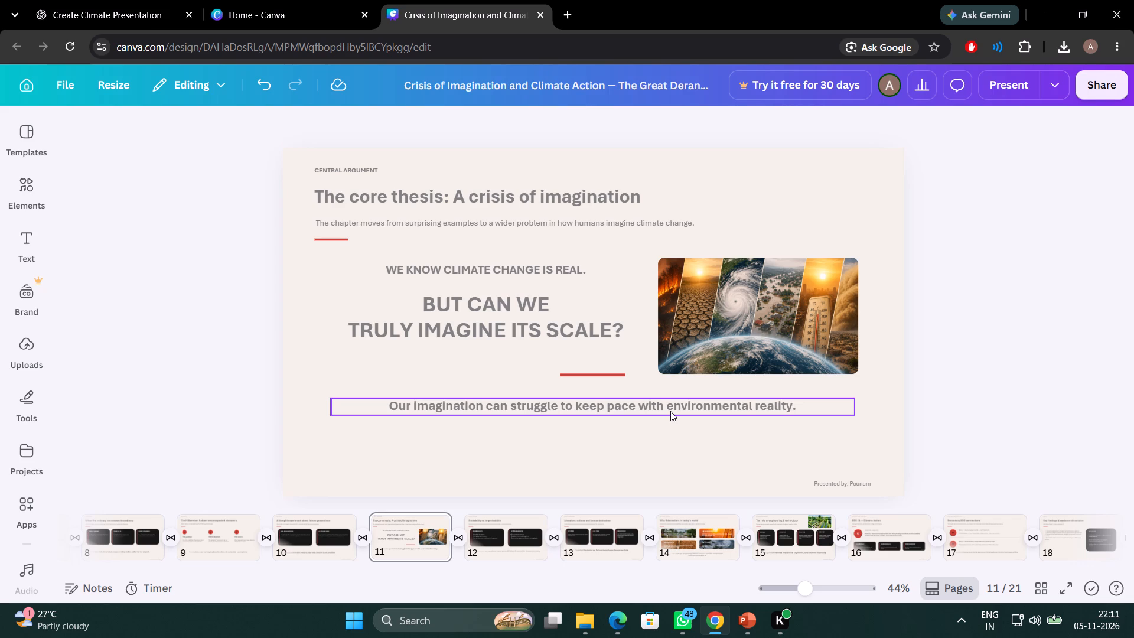
Nudge the closing sentence "Our imagination can struggle to keep pace with environmental reality." on page 11 slightly down, by six small increments.
click(670, 411)
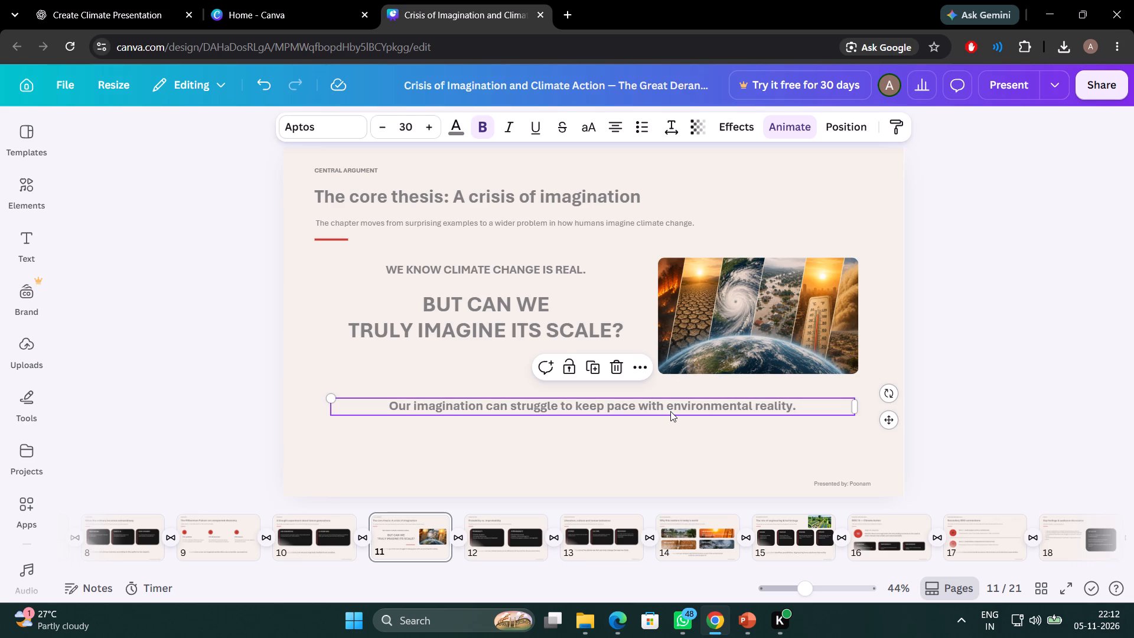
key(Down)
key(Down)
key(Down)
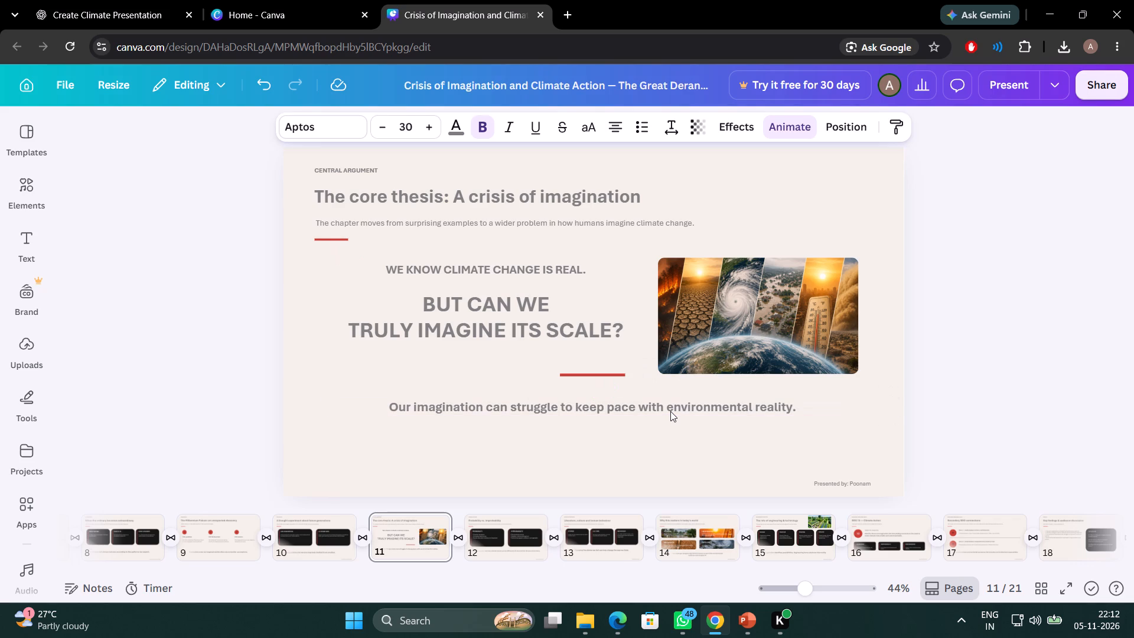
key(Down)
key(Down)
key(Down)
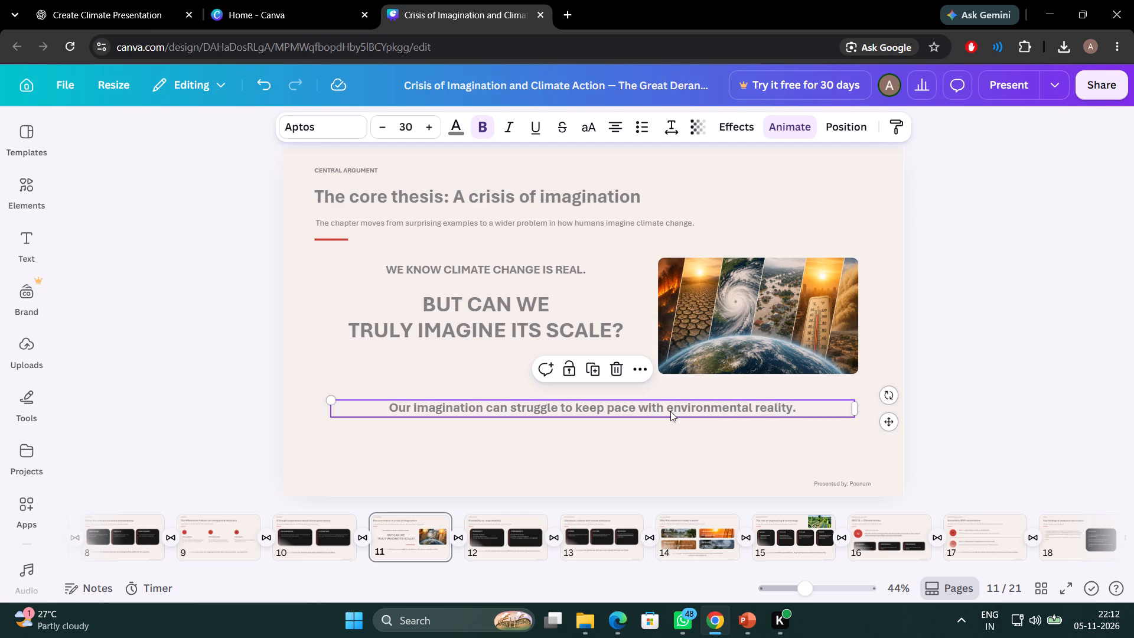
click(998, 308)
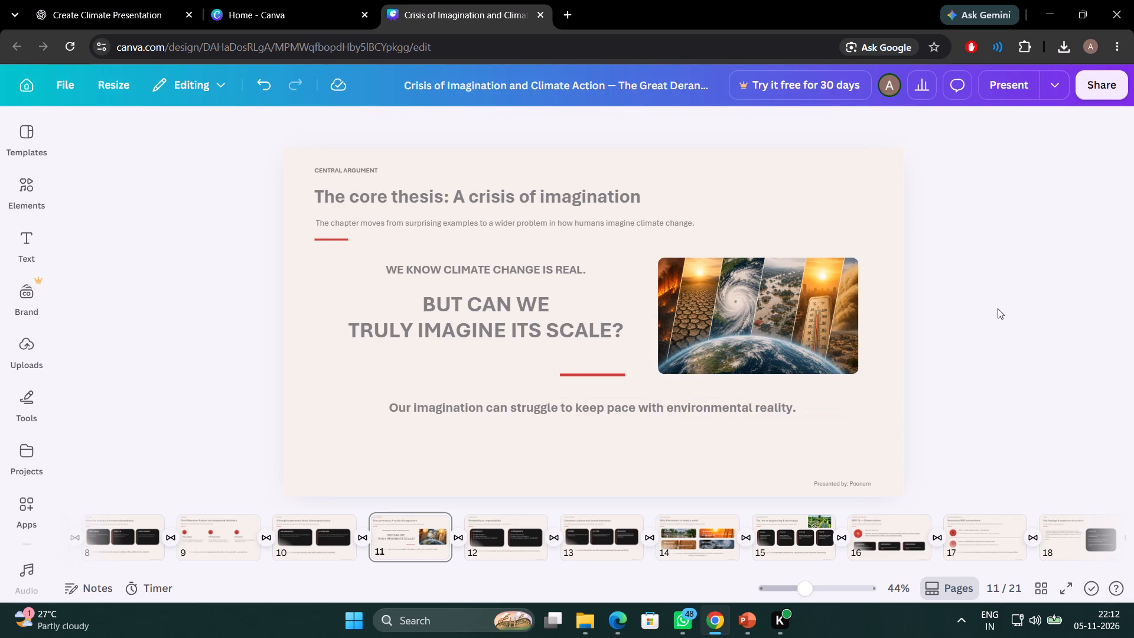
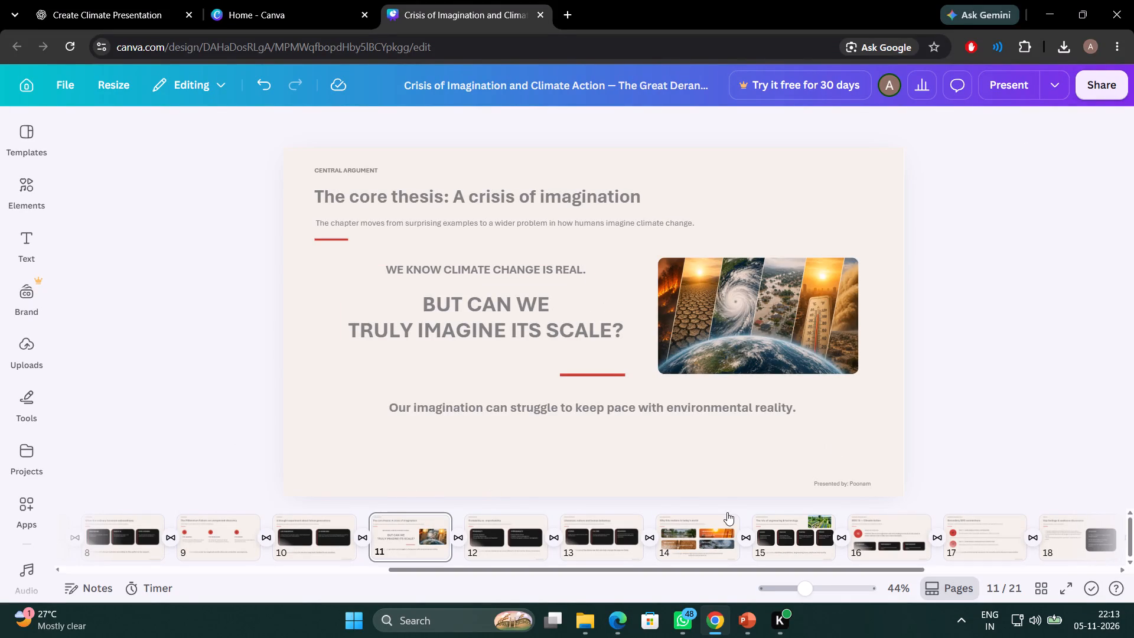
click(707, 546)
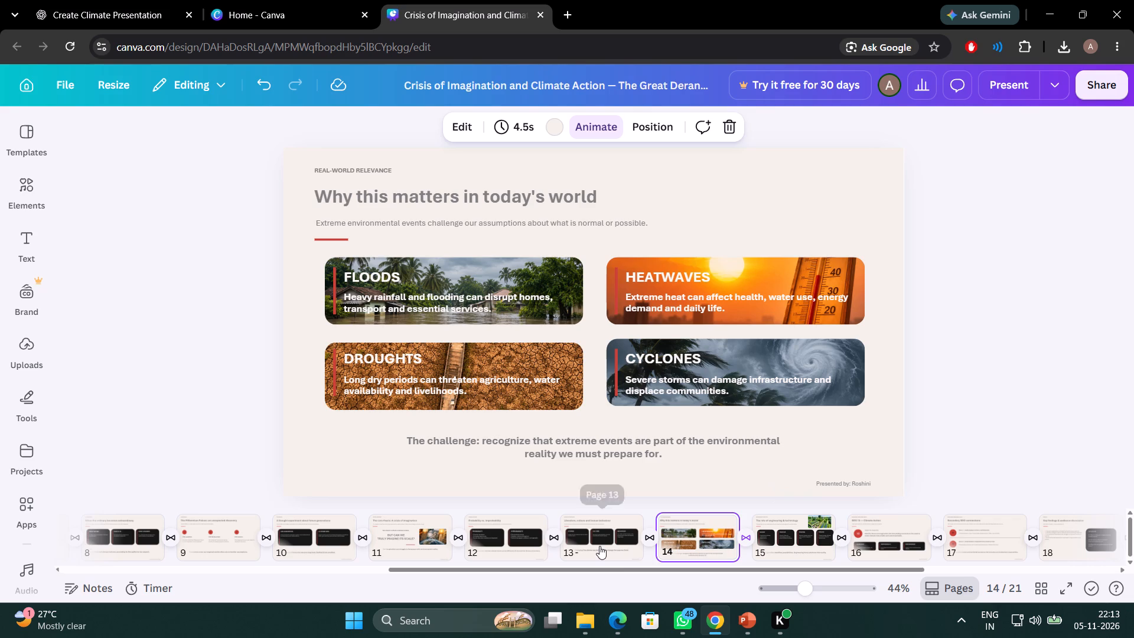
click(595, 546)
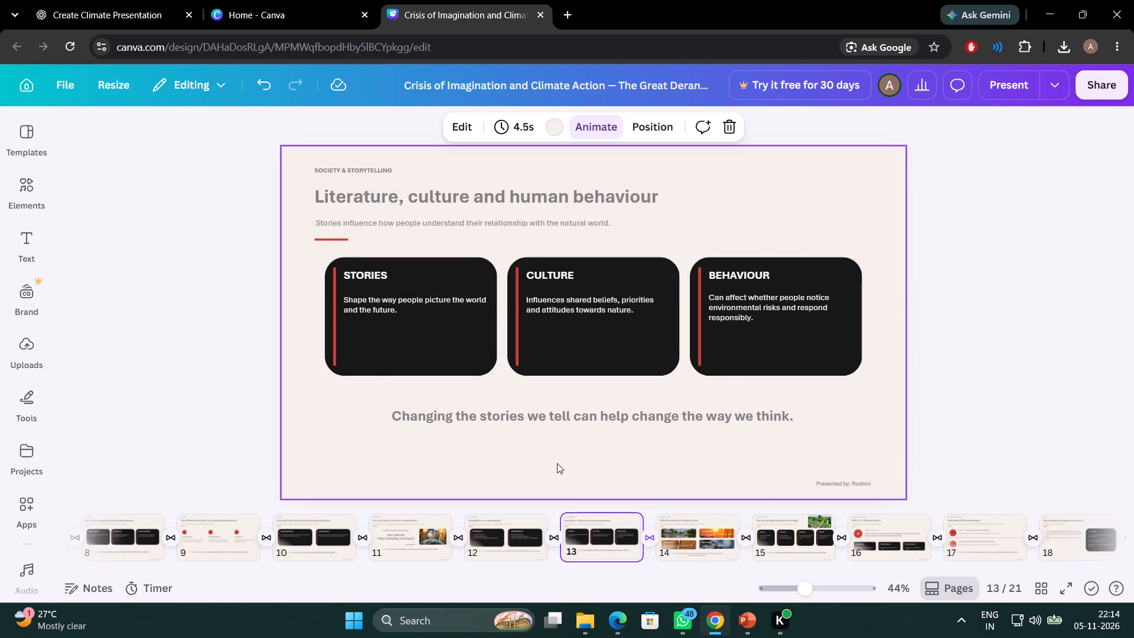
click(674, 517)
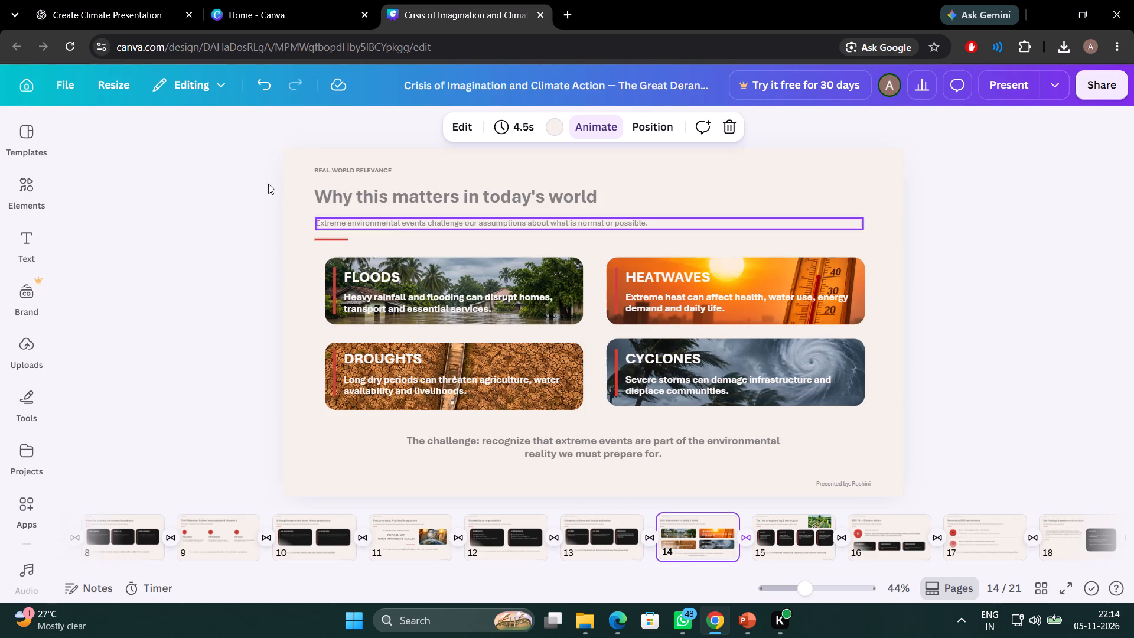
key(Print)
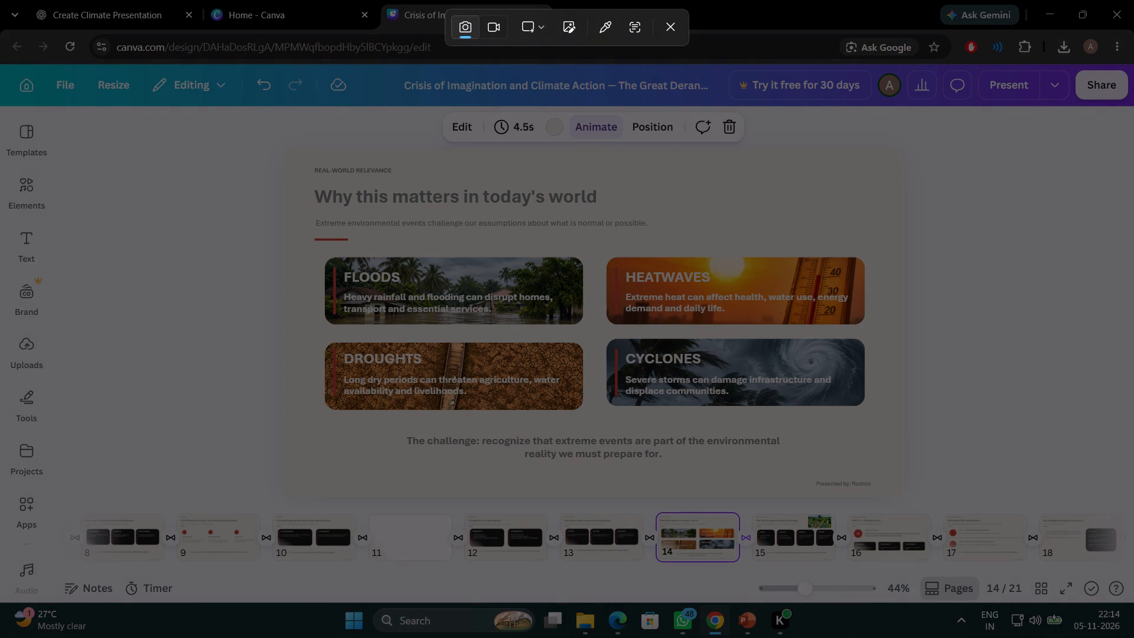
drag(279, 145, 833, 517)
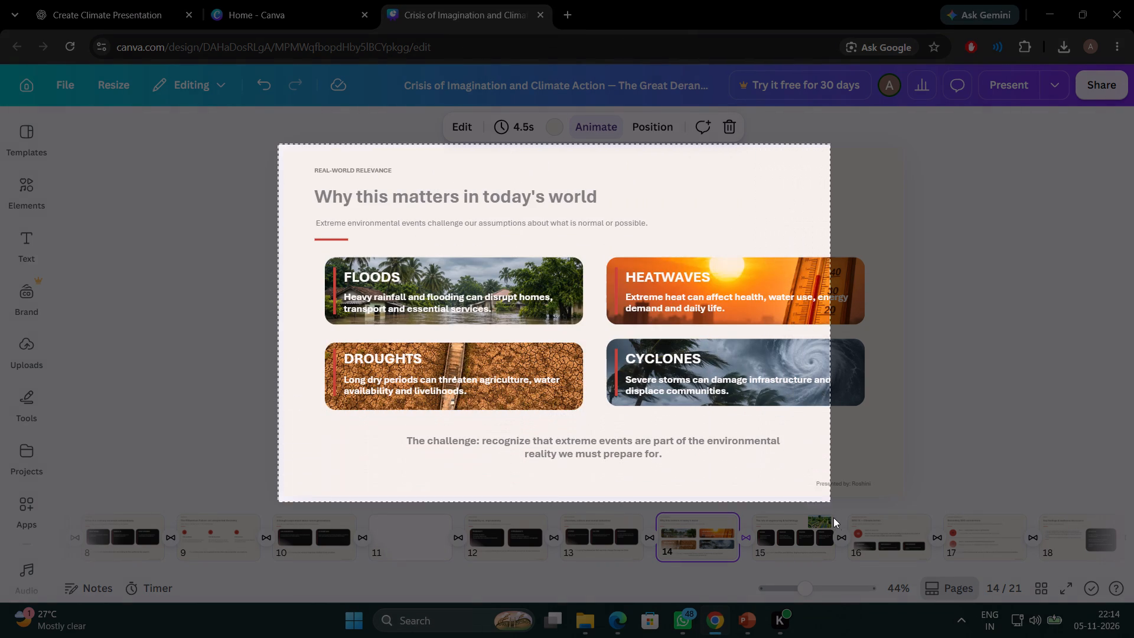
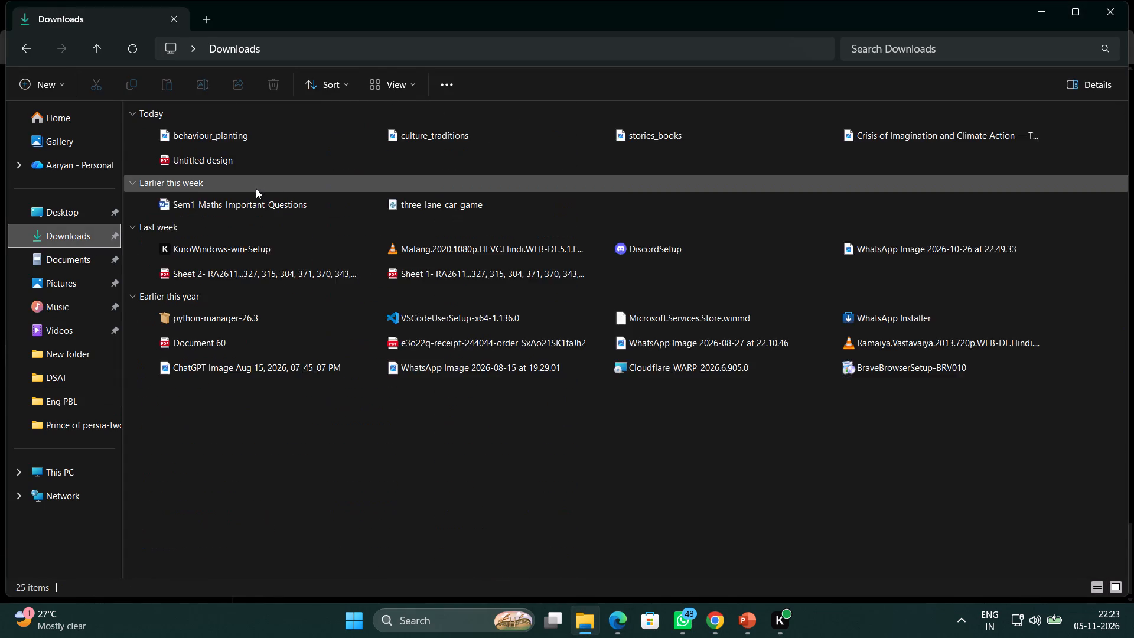
ctrl+scroll(256, 188, up, 20)
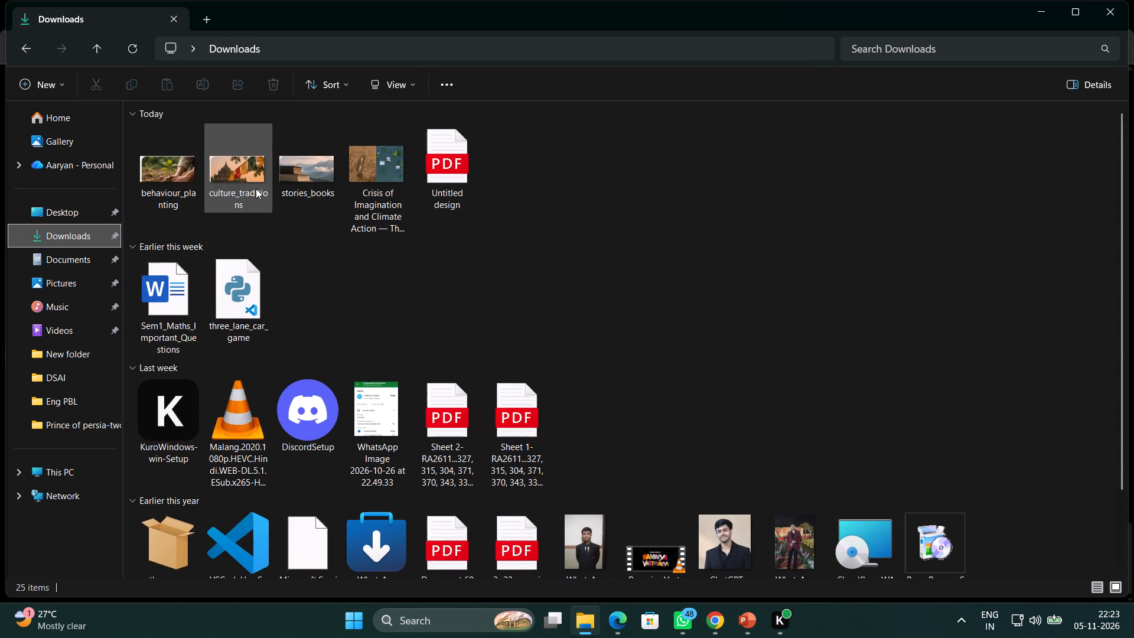
ctrl+scroll(256, 188, up, 2)
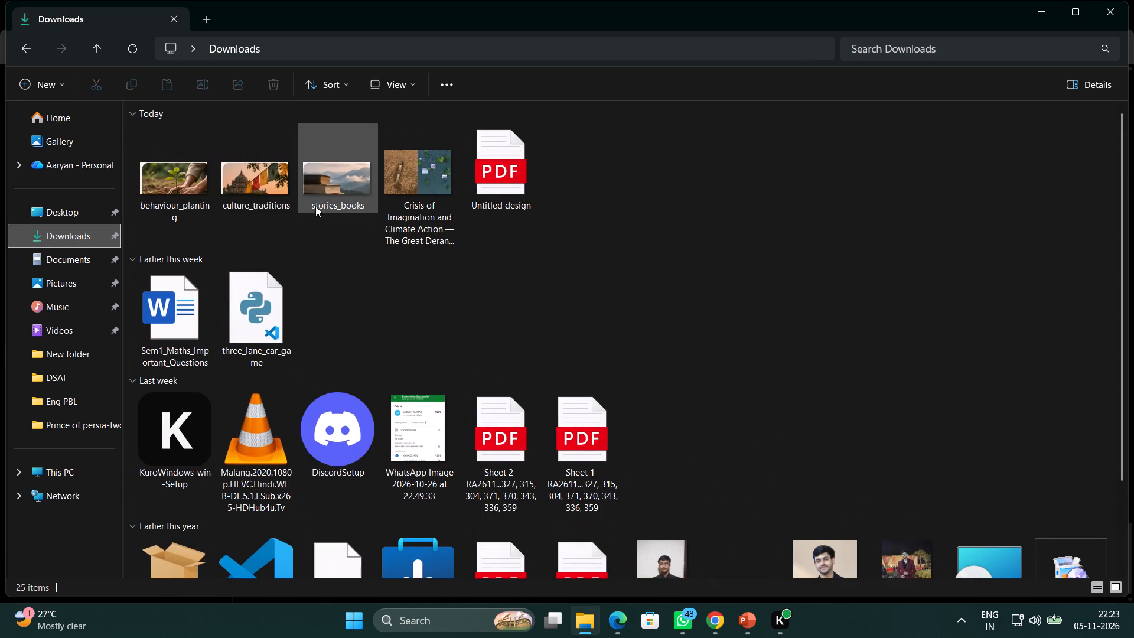
click(322, 193)
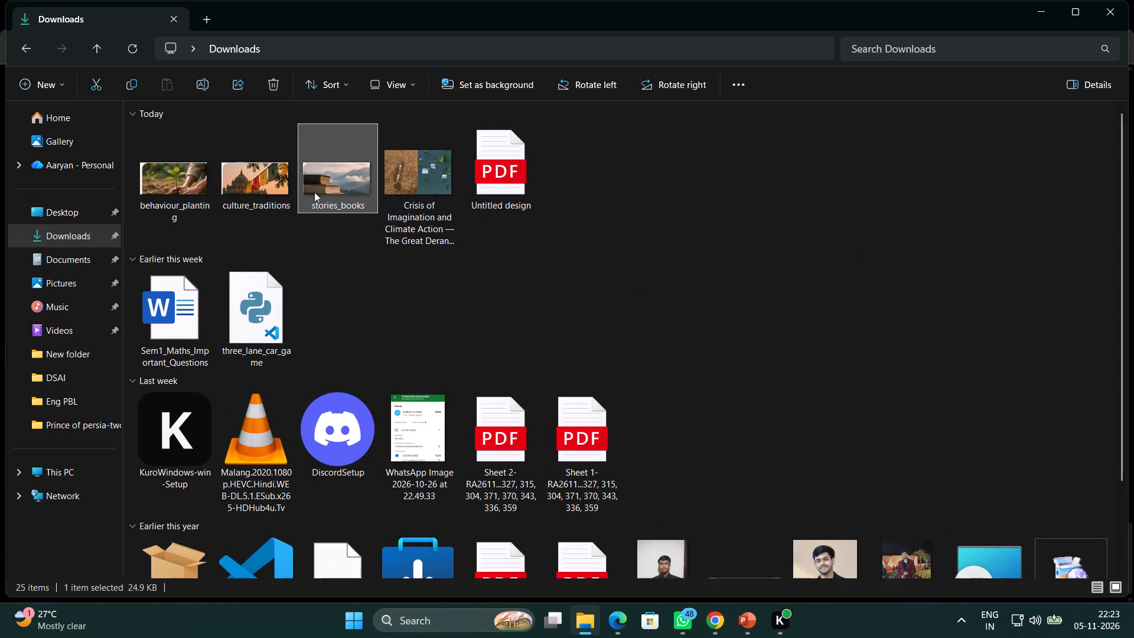
ctrl+click(275, 188)
ctrl+click(192, 176)
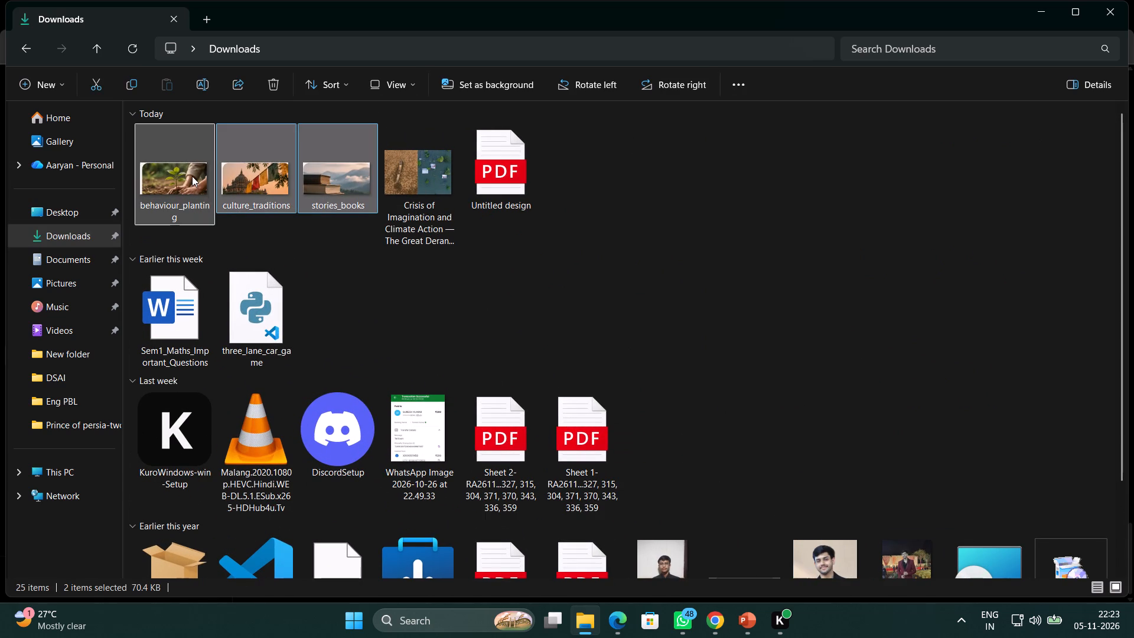
key(ctrl+c)
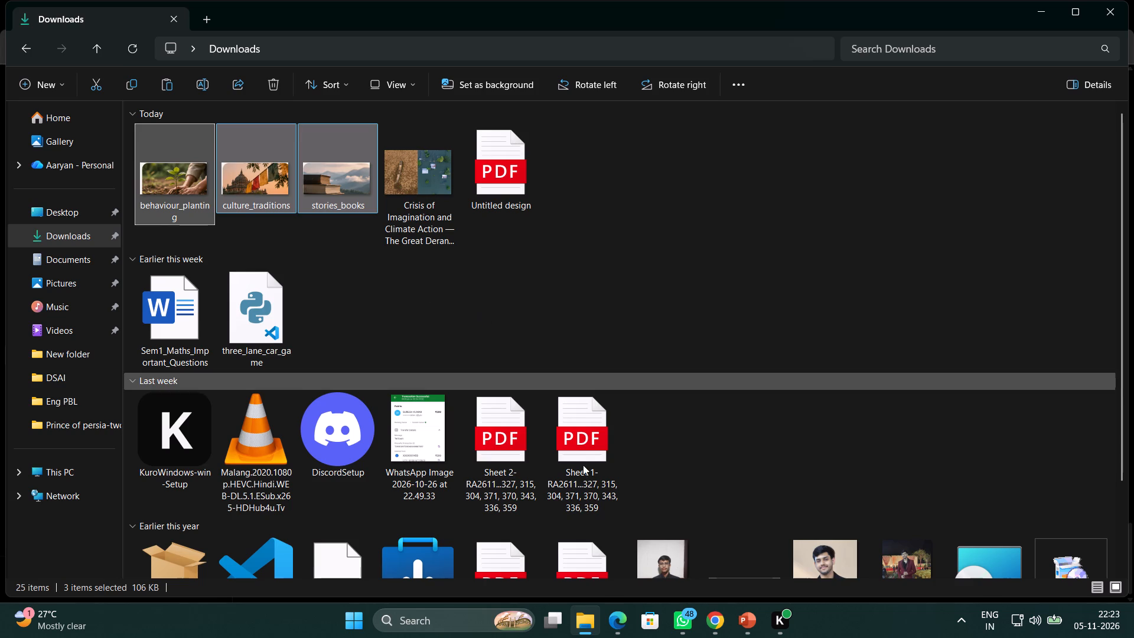
Switch to the Canva presentation in Chrome and paste the copied images onto page 13.
click(719, 624)
click(412, 2)
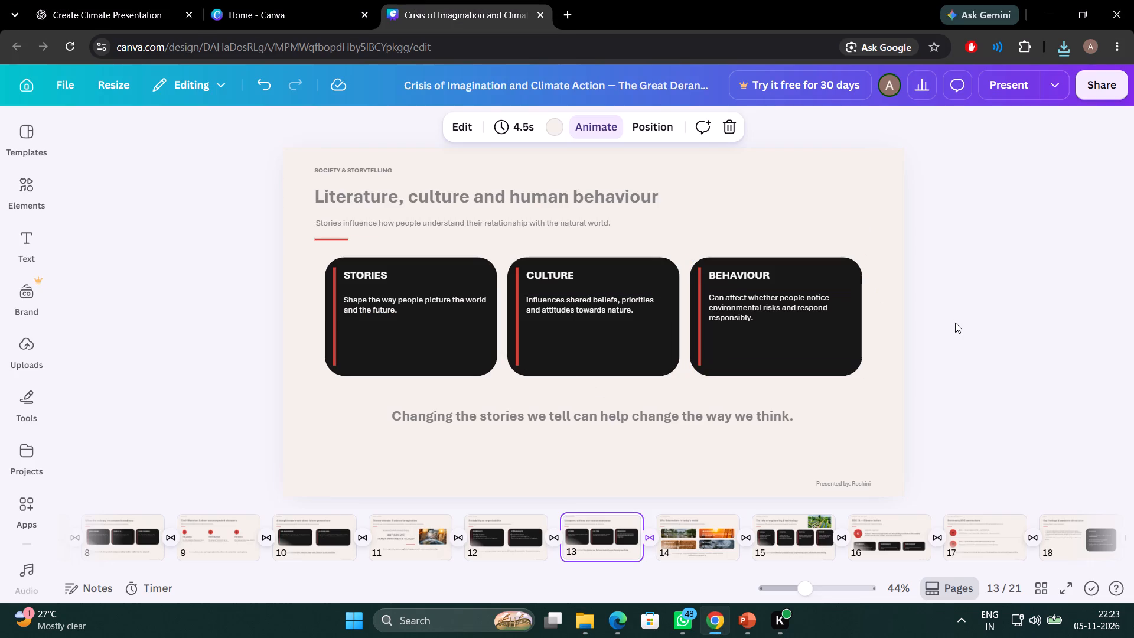
click(955, 323)
key(ctrl+v)
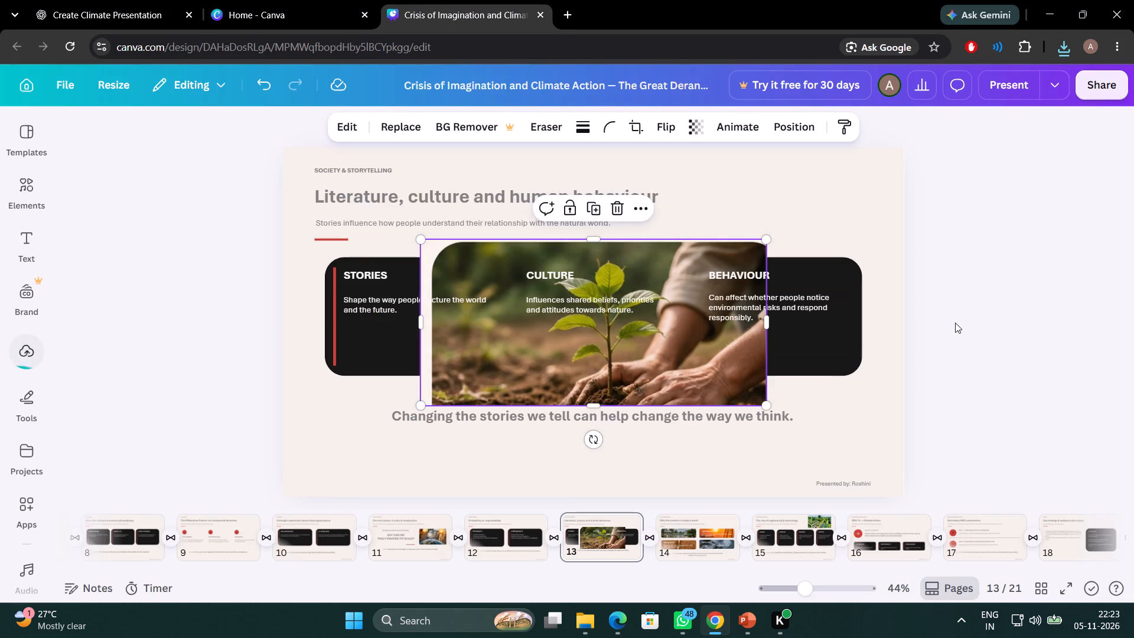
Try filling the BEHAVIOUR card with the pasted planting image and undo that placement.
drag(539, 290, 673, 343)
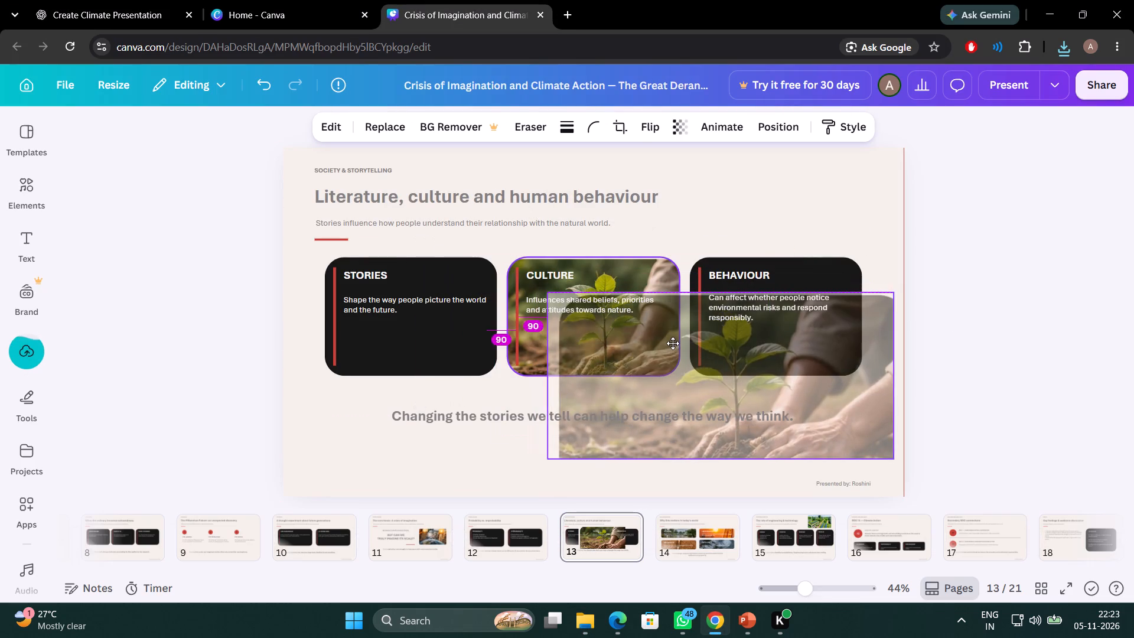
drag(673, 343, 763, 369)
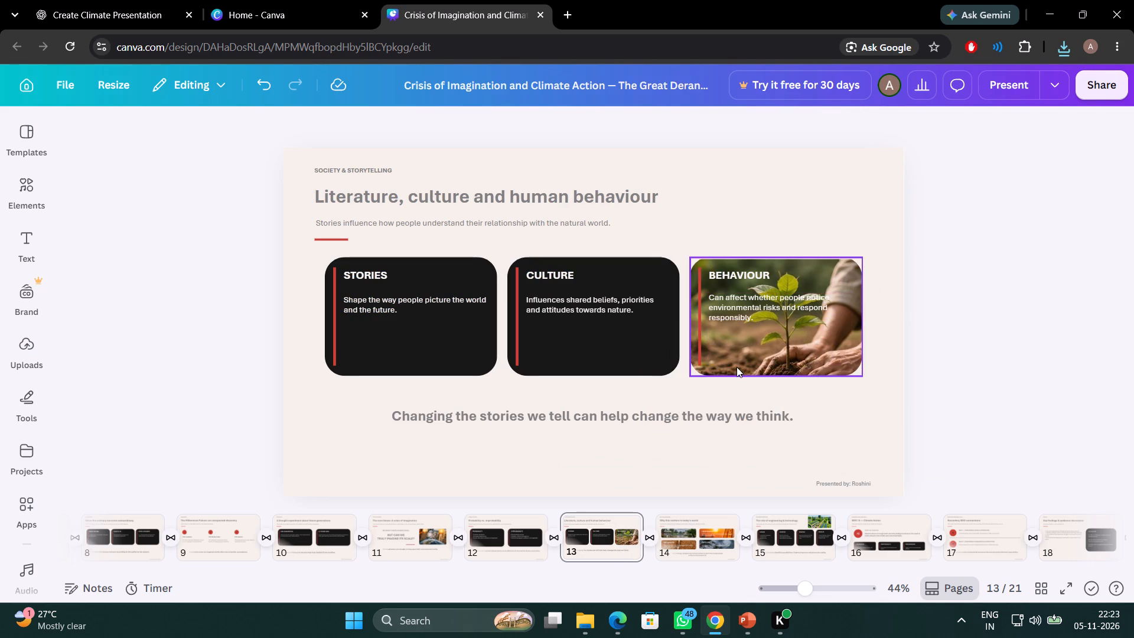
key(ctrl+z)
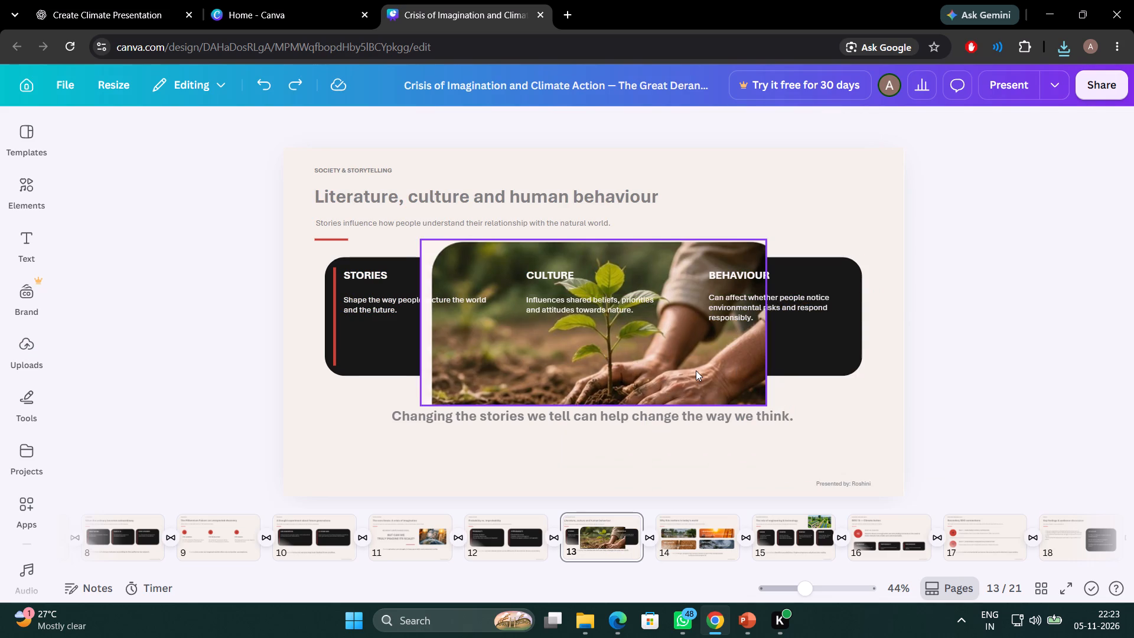
Fill the BEHAVIOUR card on page 13 with the pasted planting image.
drag(696, 370, 830, 360)
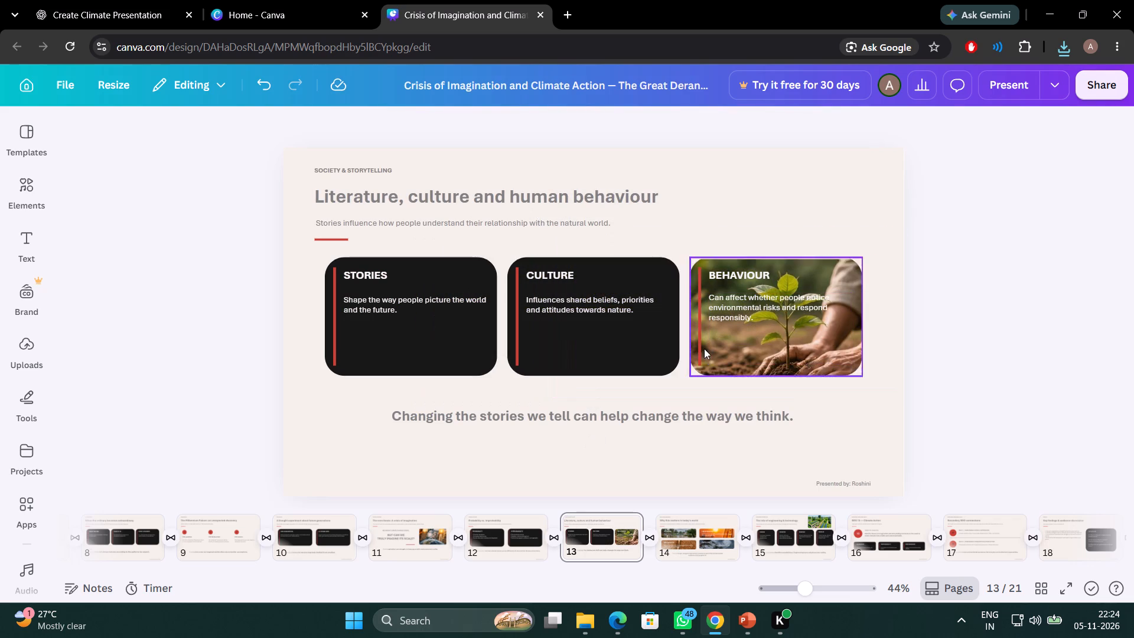
click(989, 373)
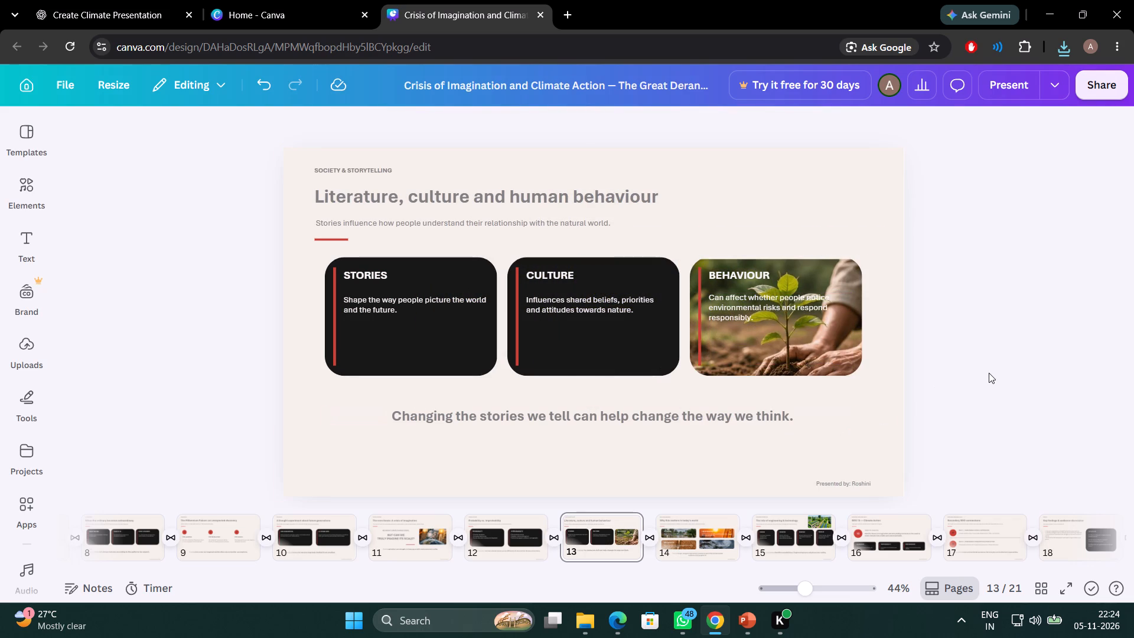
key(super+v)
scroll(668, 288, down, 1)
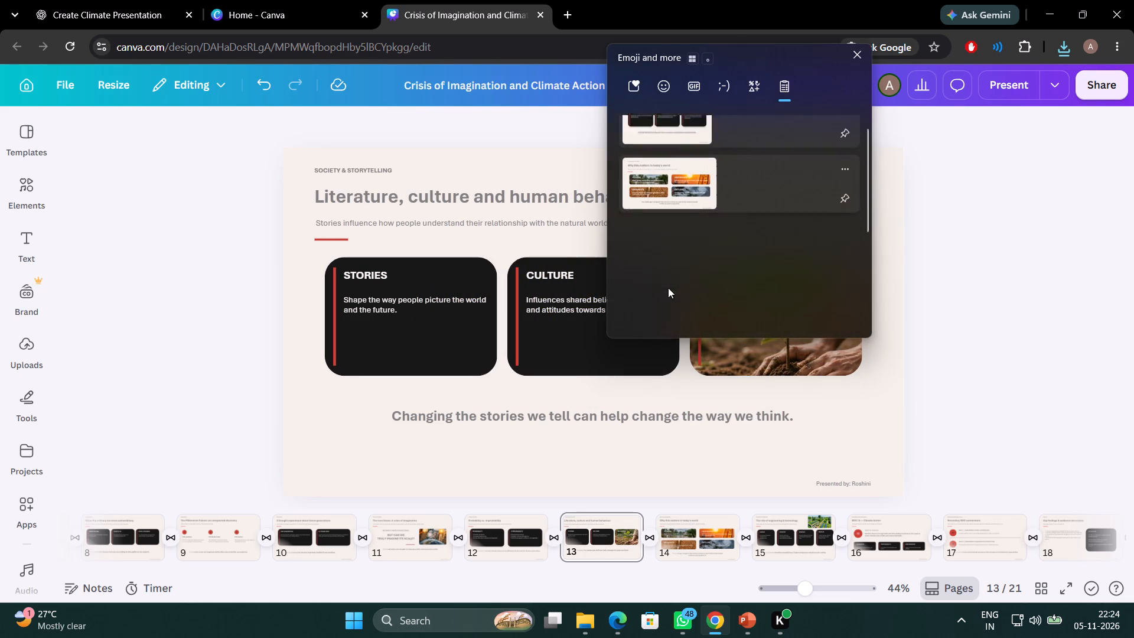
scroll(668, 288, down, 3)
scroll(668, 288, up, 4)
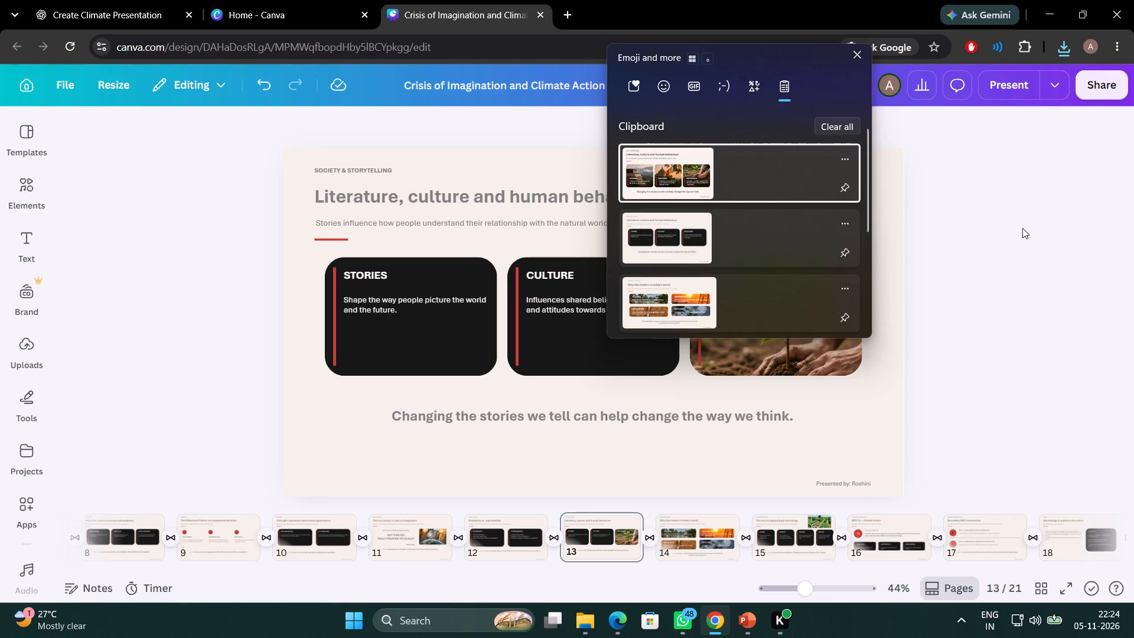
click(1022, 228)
Copy the culture_traditions image from File Explorer's Downloads folder, paste it onto page 13 in Canva and fill the CULTURE card with it.
click(592, 616)
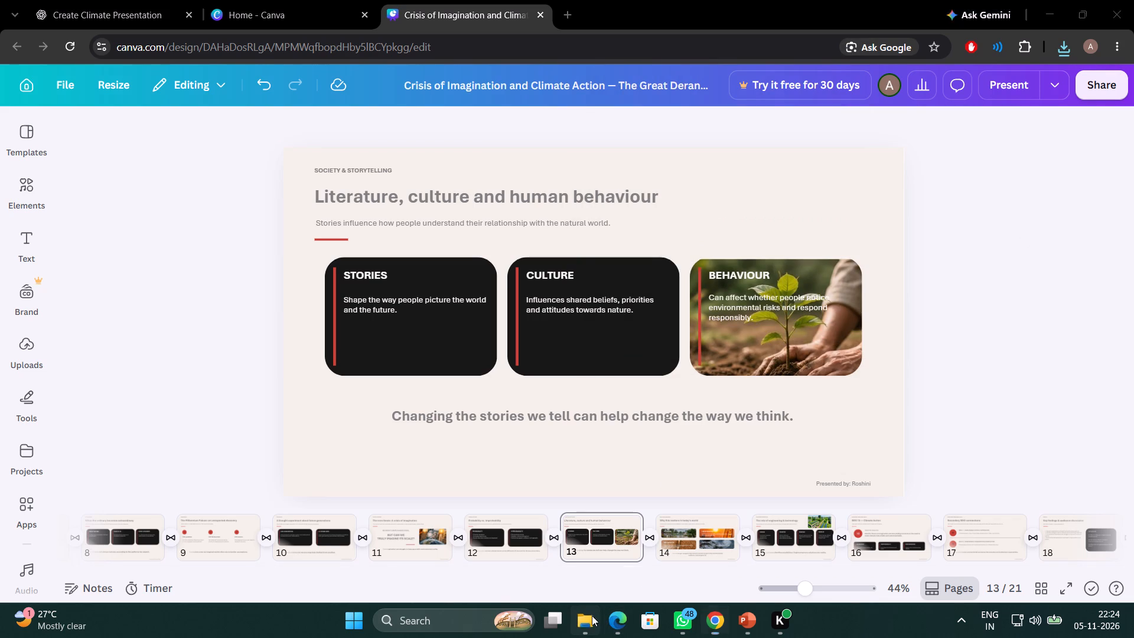
click(252, 183)
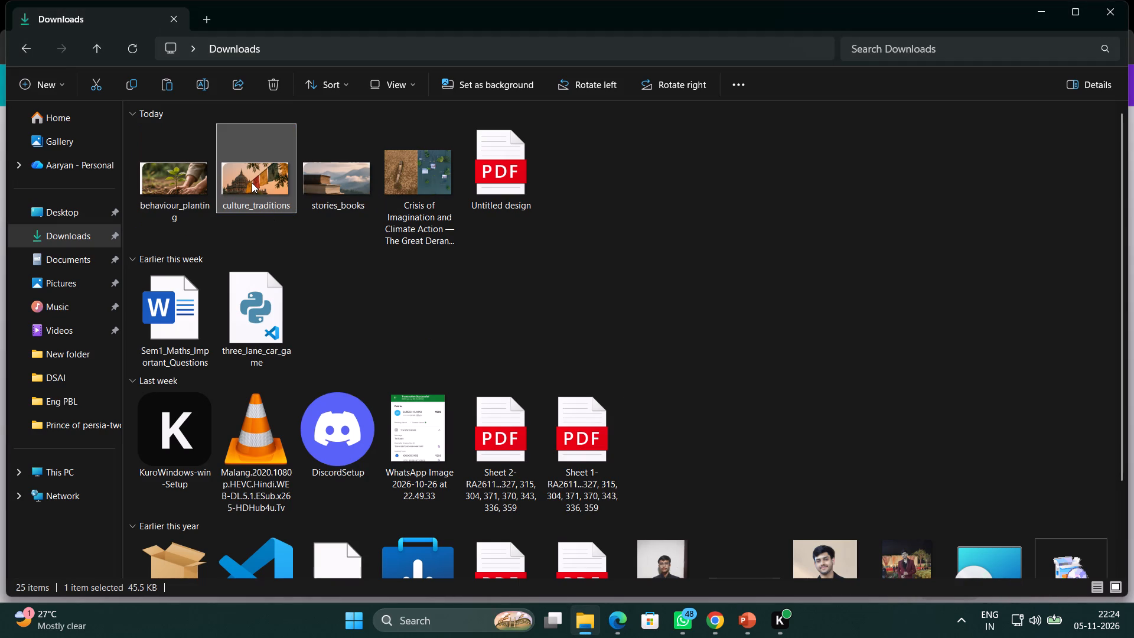
key(ctrl+c)
click(711, 620)
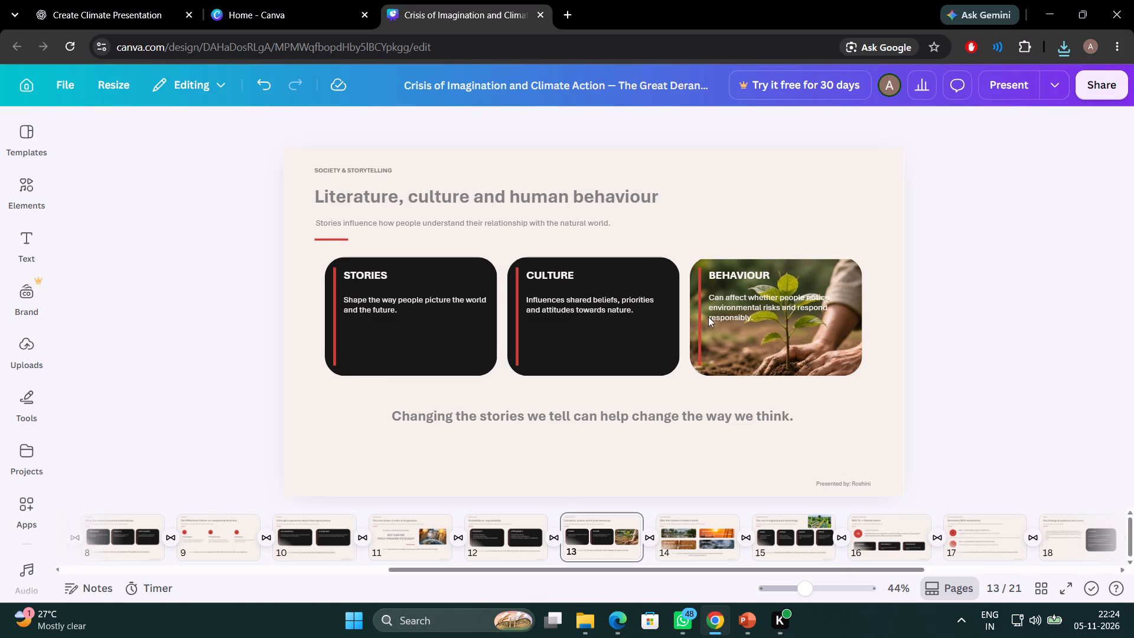
ctrl+click(956, 429)
key(ctrl+v)
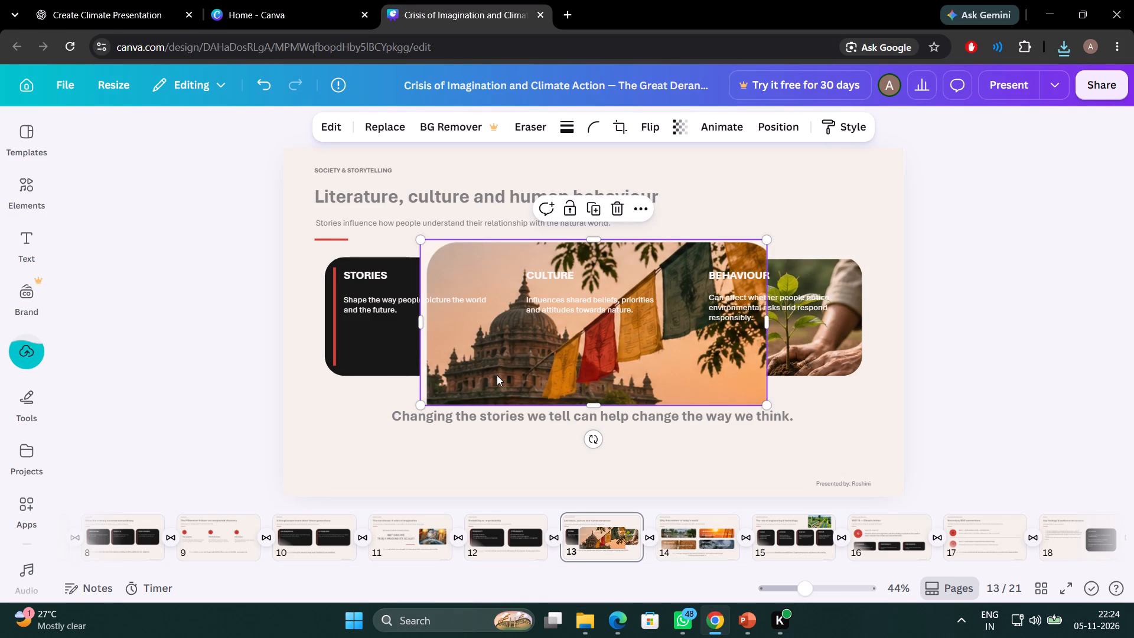
drag(497, 375, 574, 347)
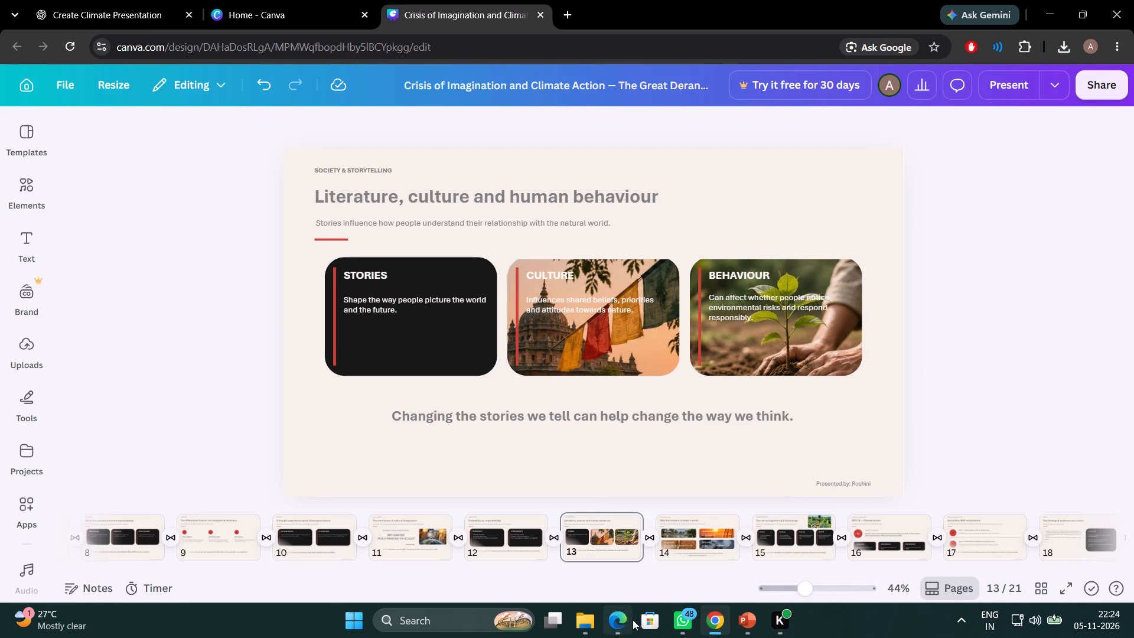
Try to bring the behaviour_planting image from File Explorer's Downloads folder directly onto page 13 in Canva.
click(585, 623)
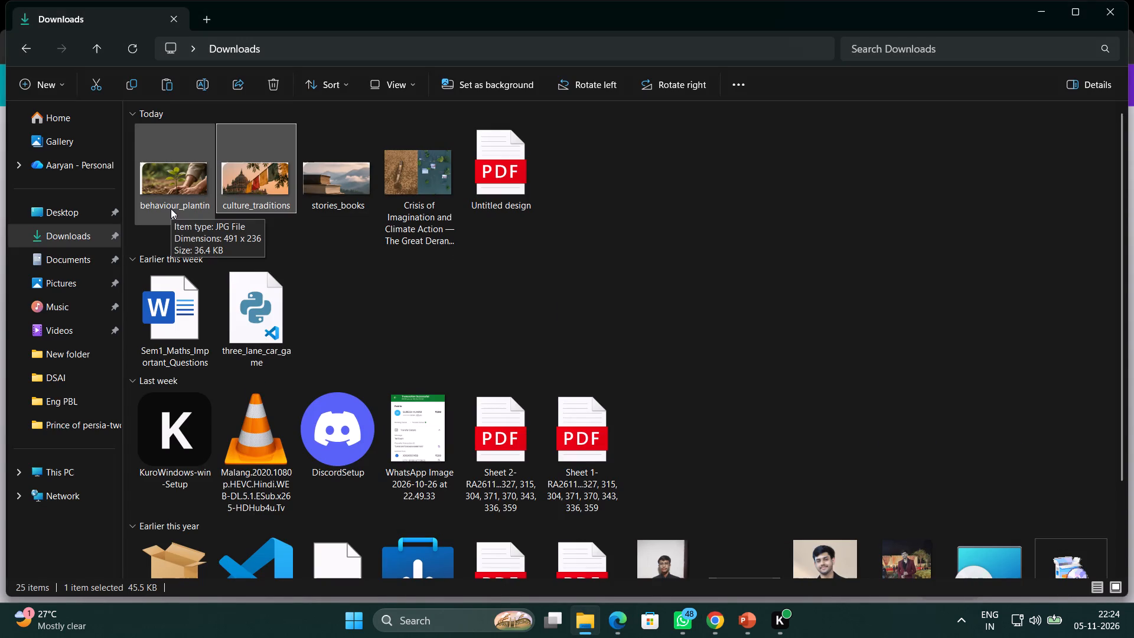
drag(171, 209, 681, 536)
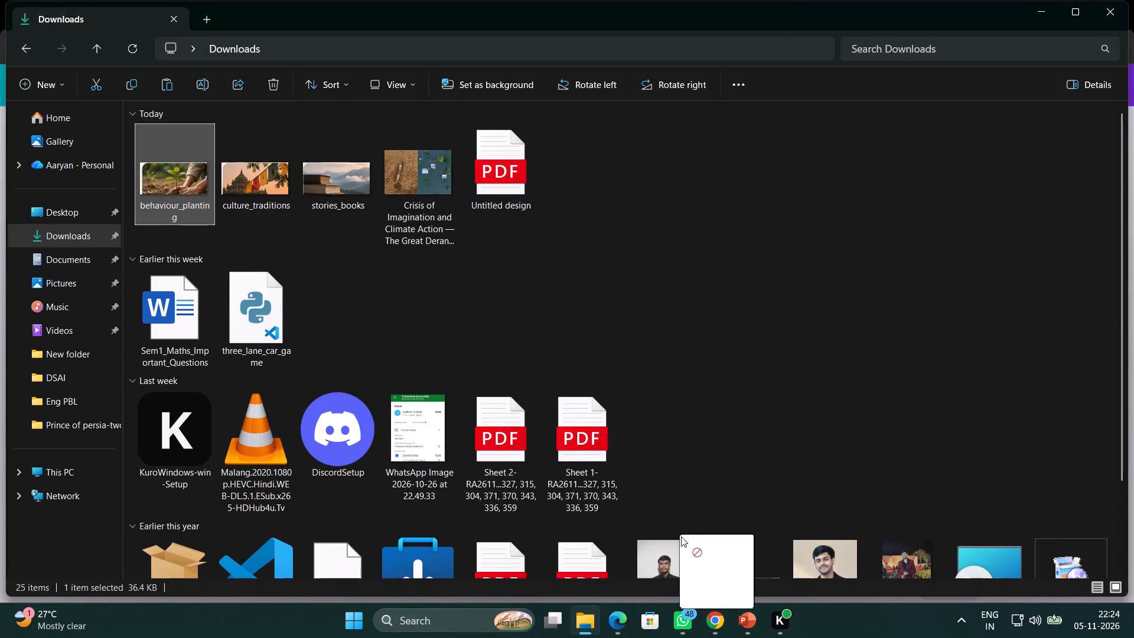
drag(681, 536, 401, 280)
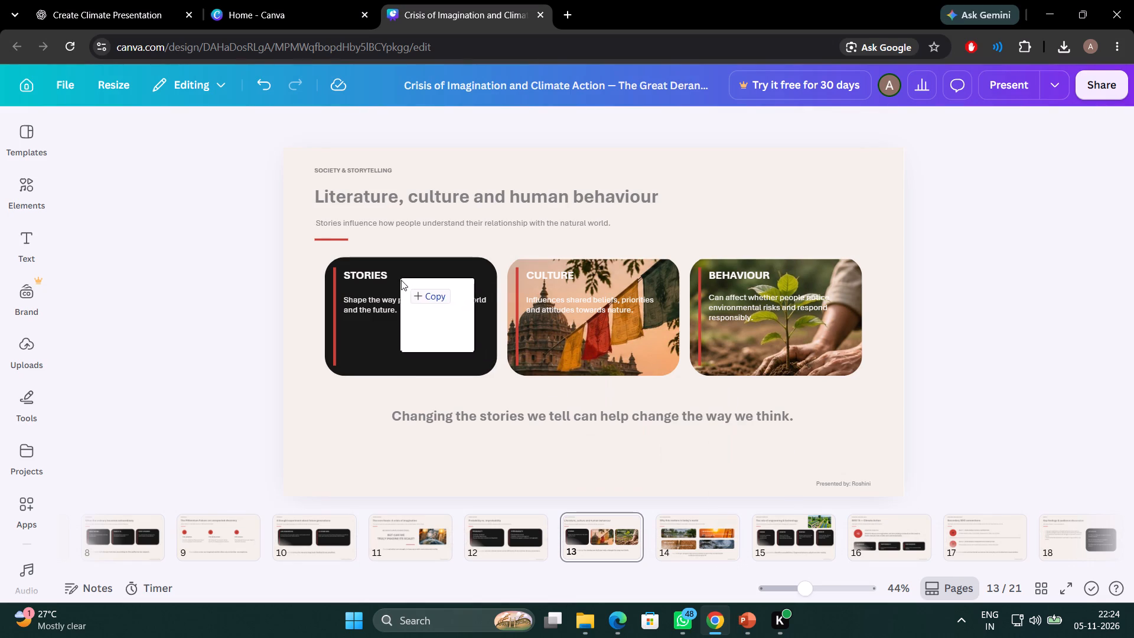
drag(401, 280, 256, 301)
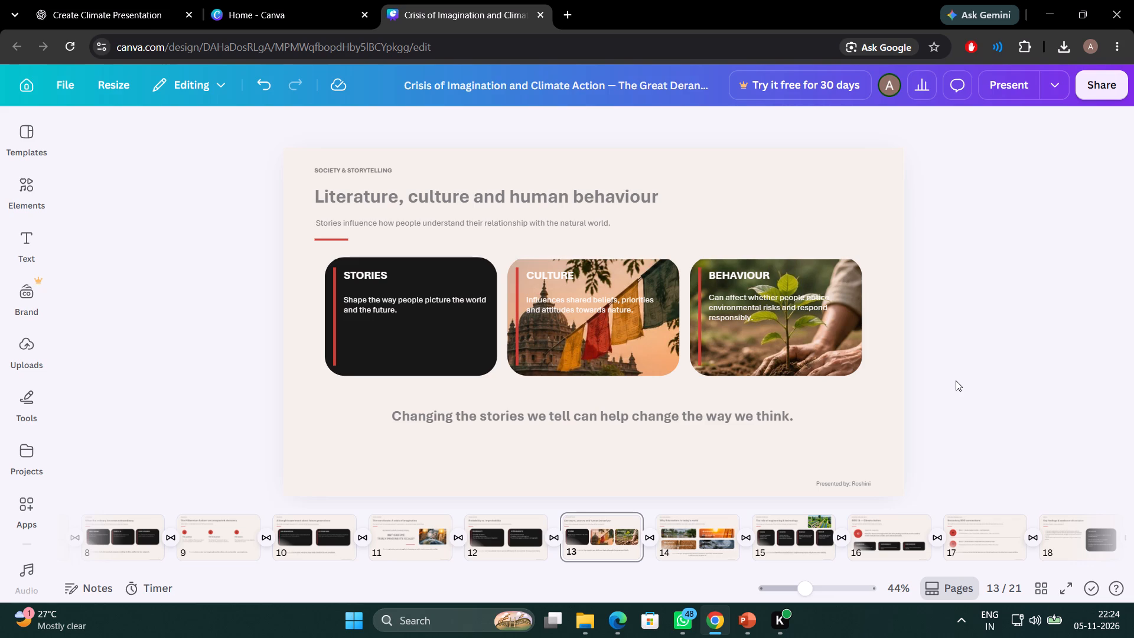
Copy the stories_books image from File Explorer's Downloads folder, paste it onto page 13 in Canva and fill the STORIES card with it.
key(Right)
key(Left)
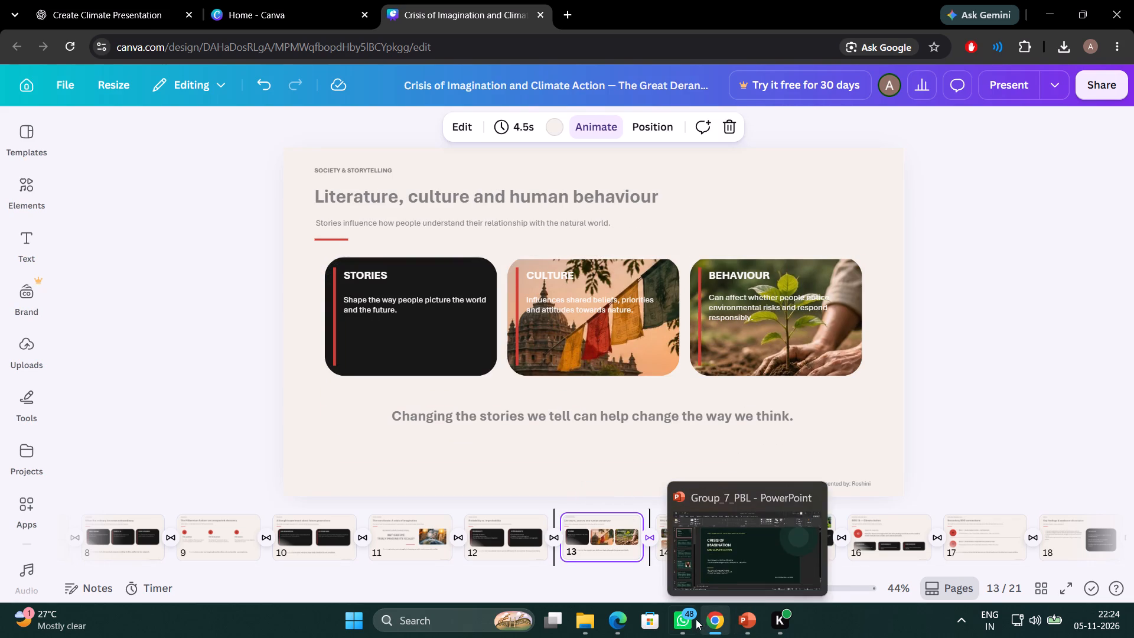
click(585, 618)
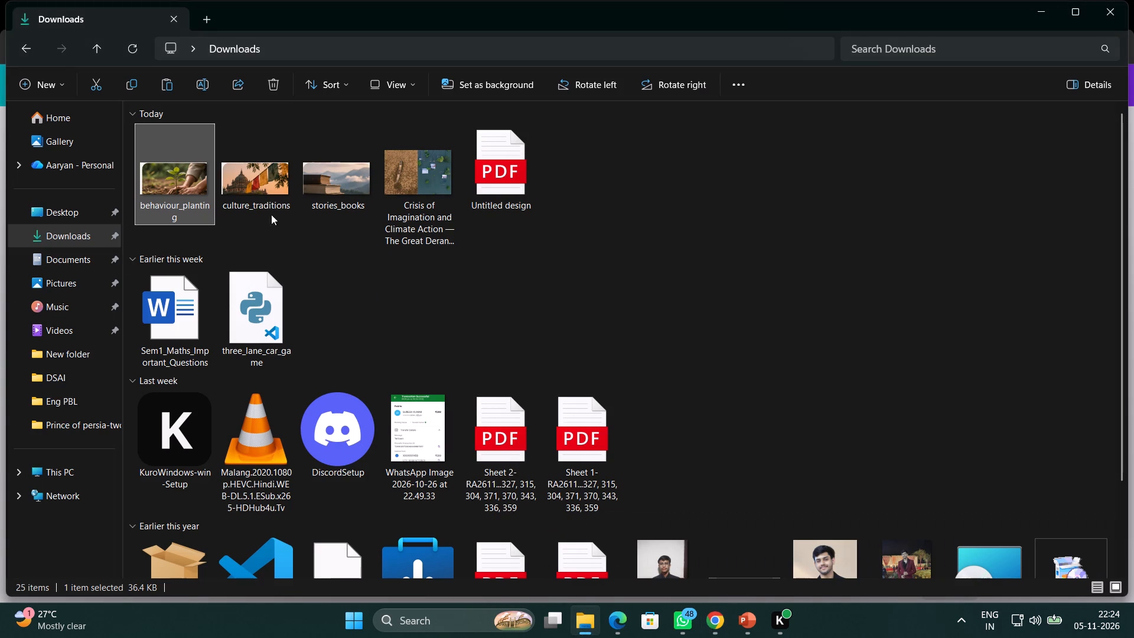
drag(252, 211, 342, 210)
click(342, 210)
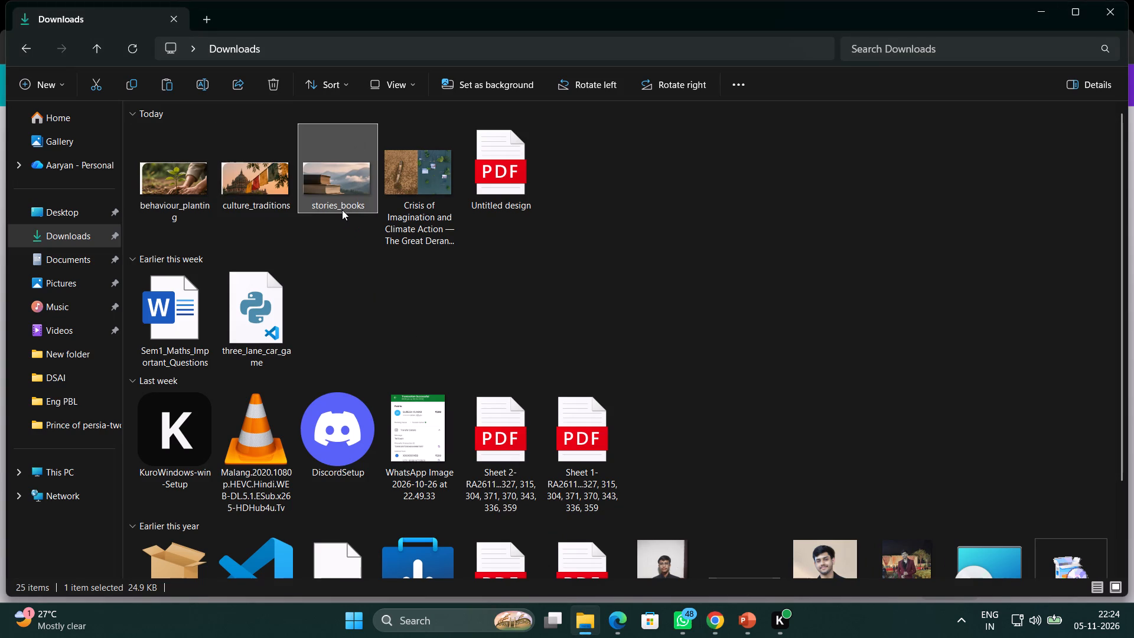
key(ctrl+c)
click(744, 623)
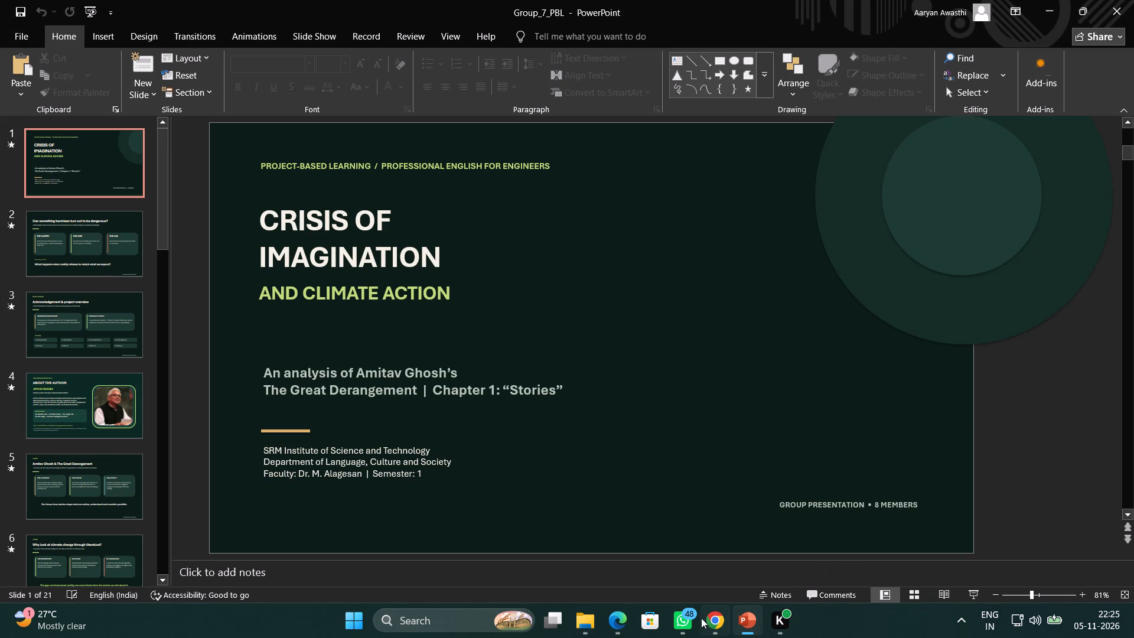
click(713, 619)
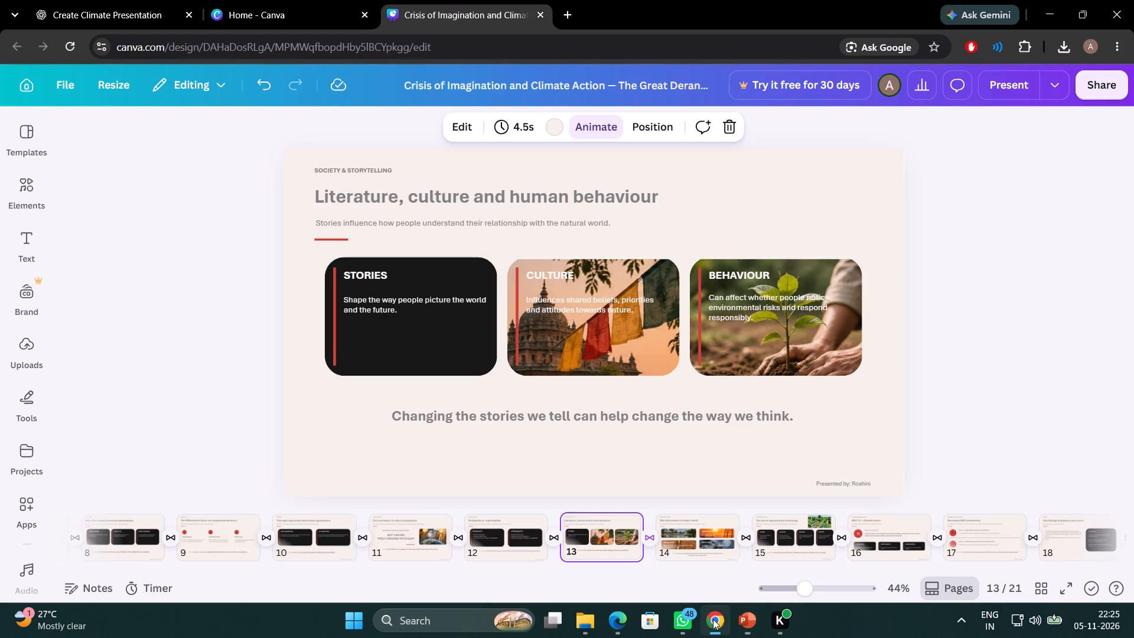
click(947, 357)
key(ctrl+v)
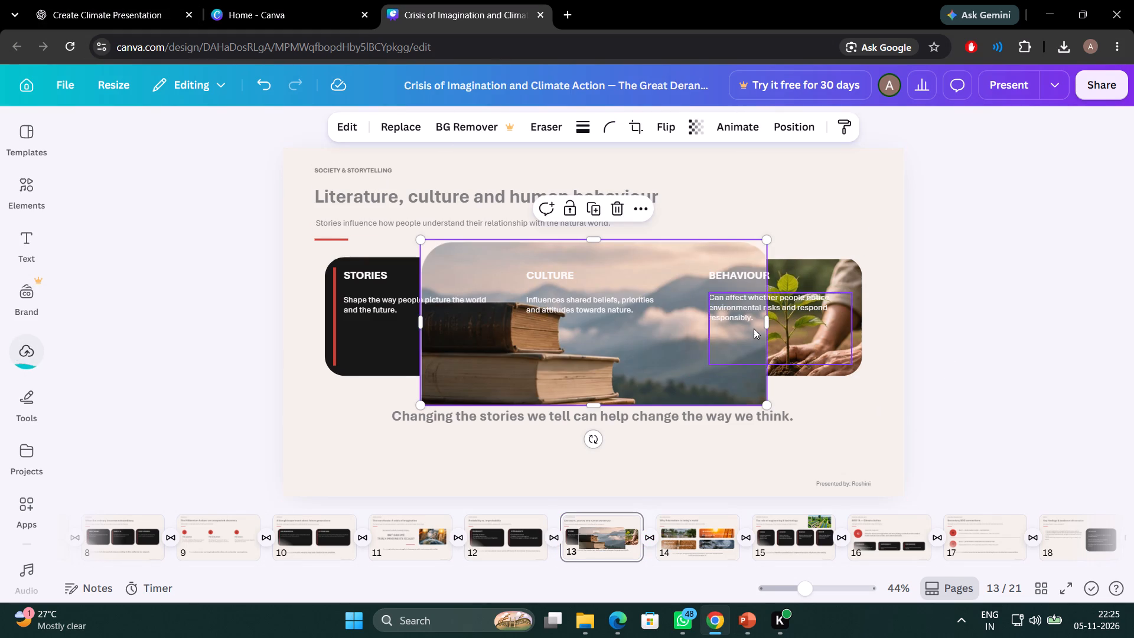
drag(704, 363, 523, 362)
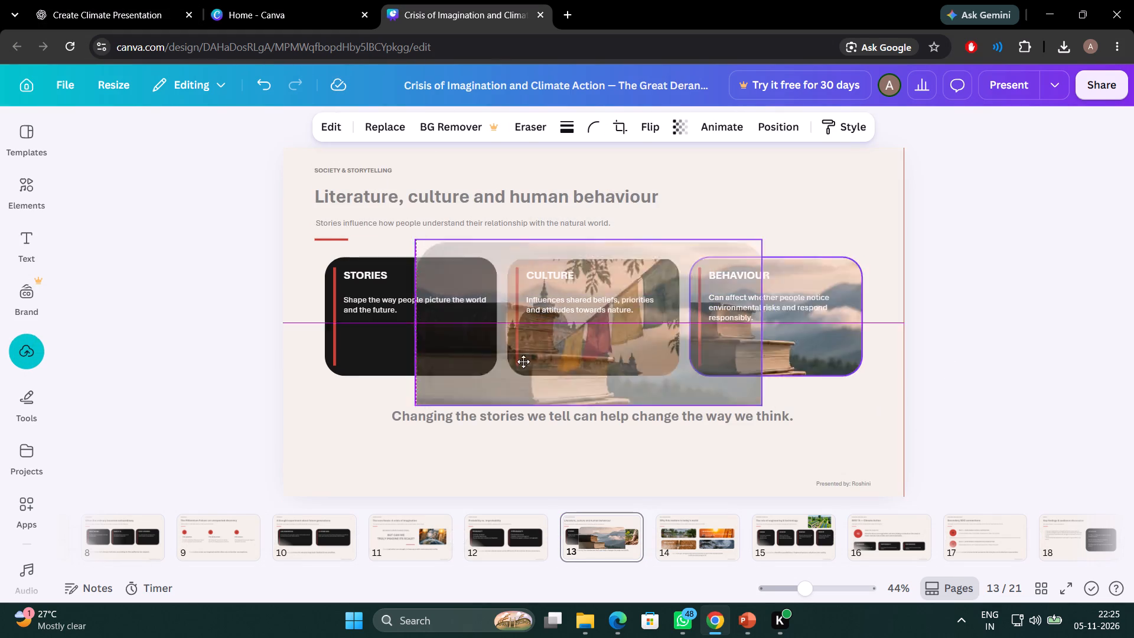
drag(523, 362, 493, 358)
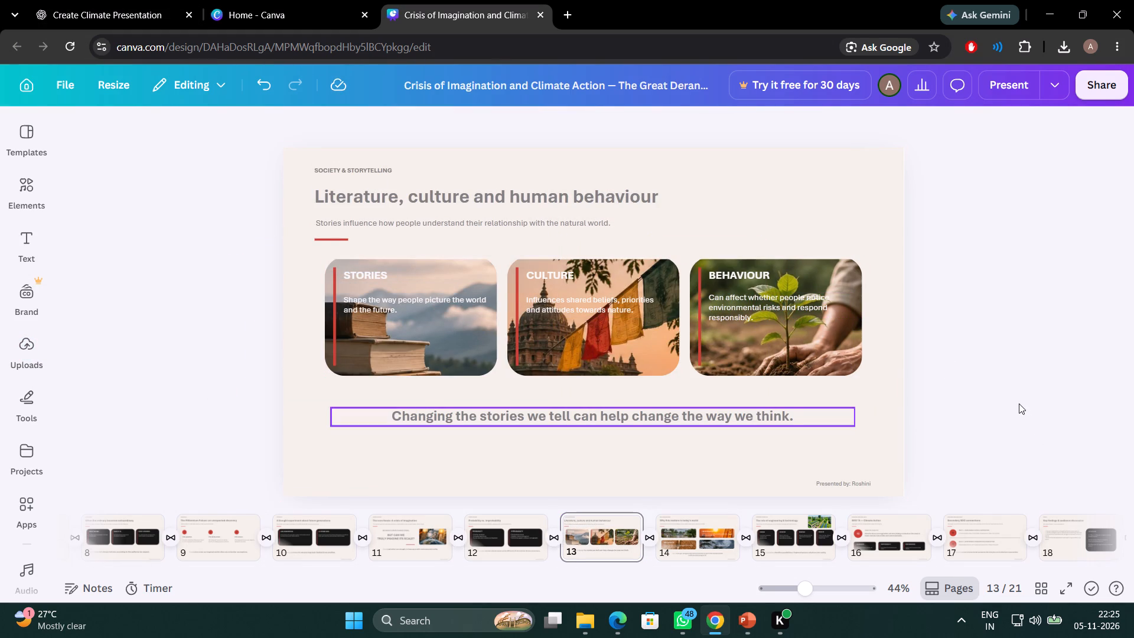
click(1016, 400)
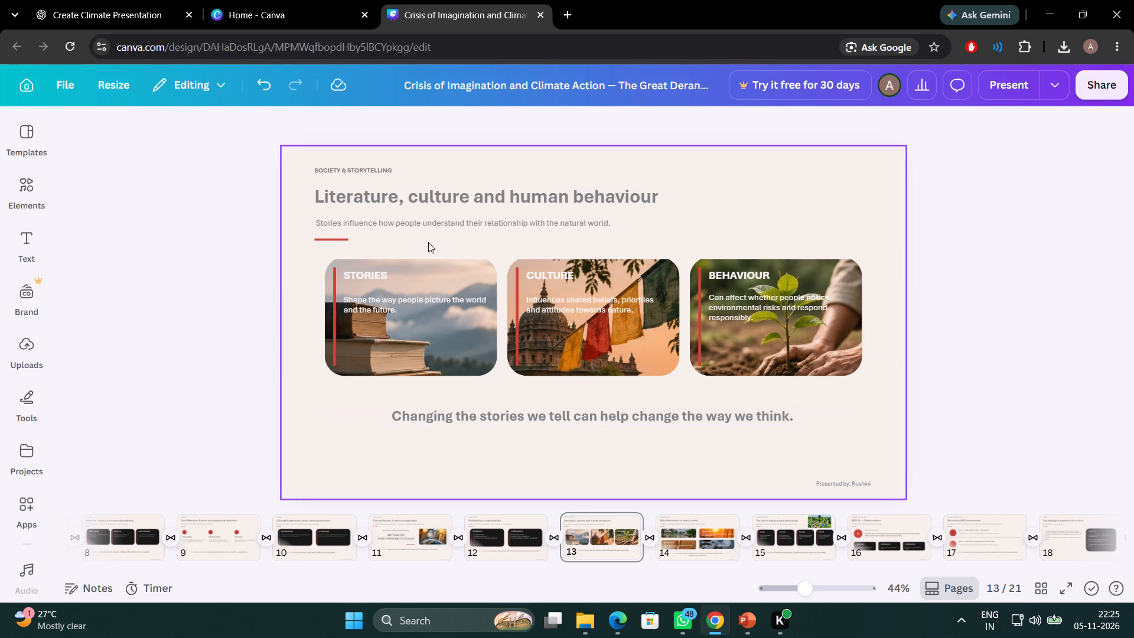
Set the STORIES card heading on page 13 to font size 36.
click(378, 269)
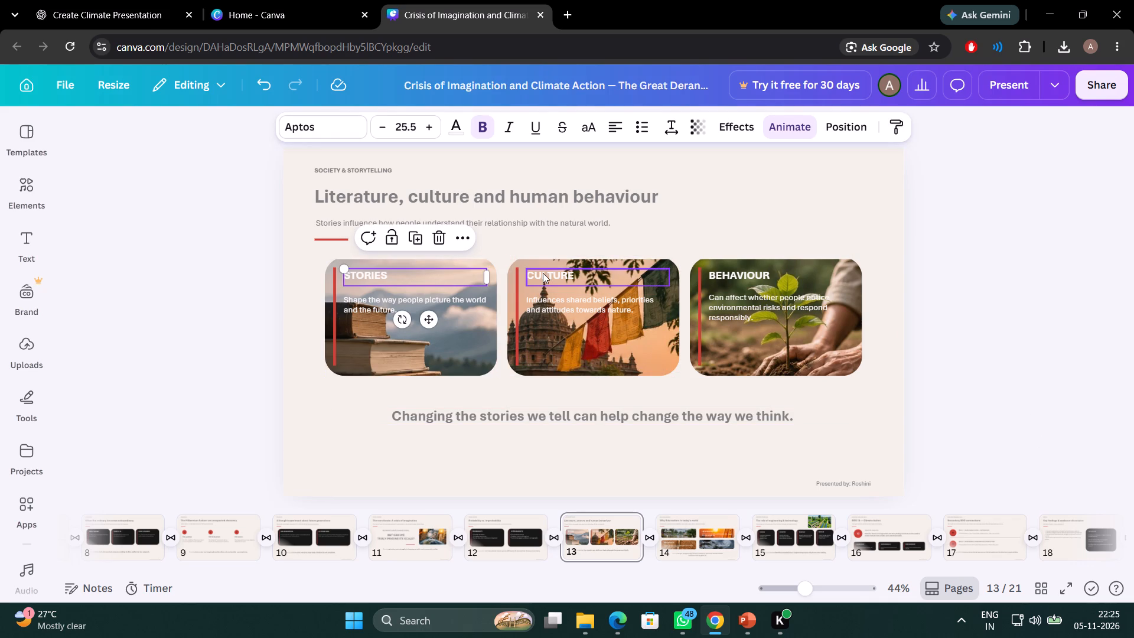
ctrl+click(543, 273)
click(393, 270)
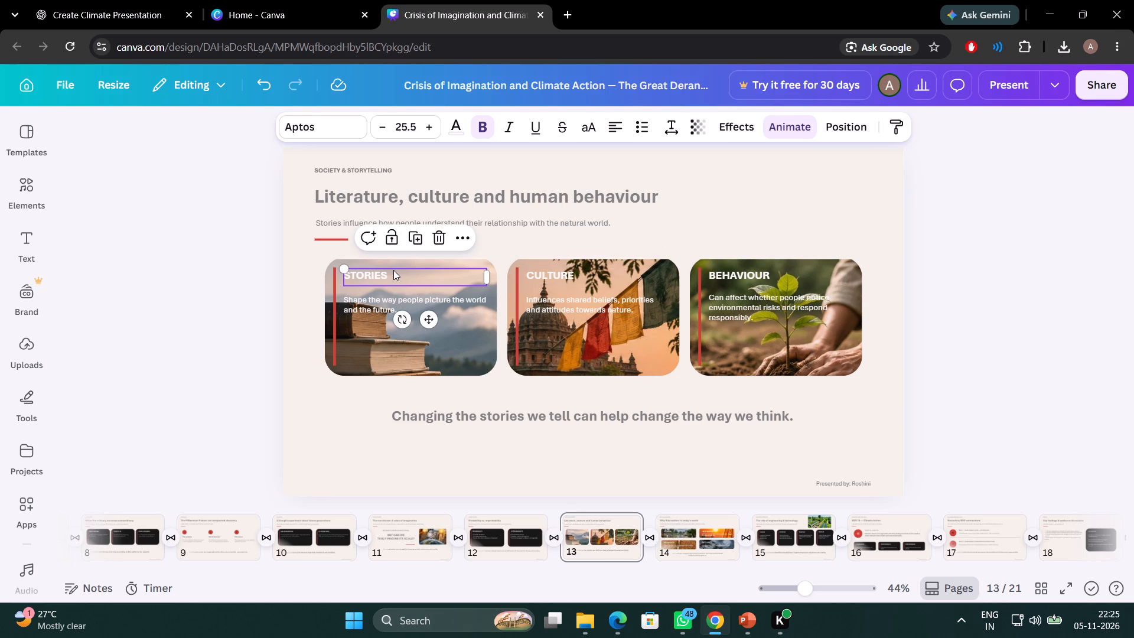
triple_click(429, 127)
triple_click(429, 127)
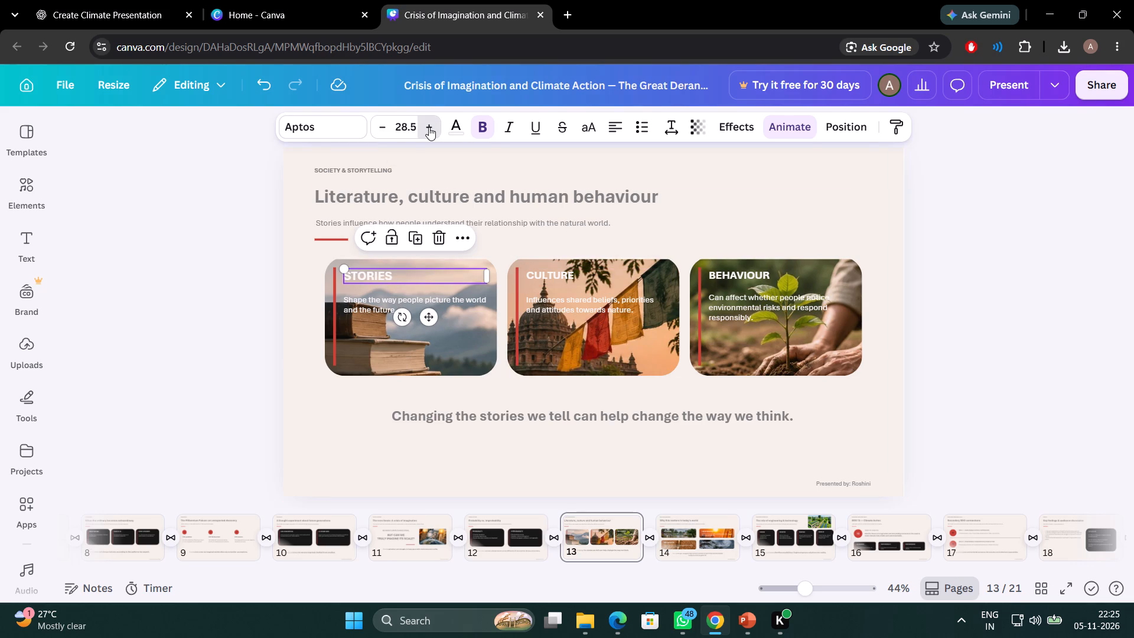
click(429, 127)
click(429, 127)
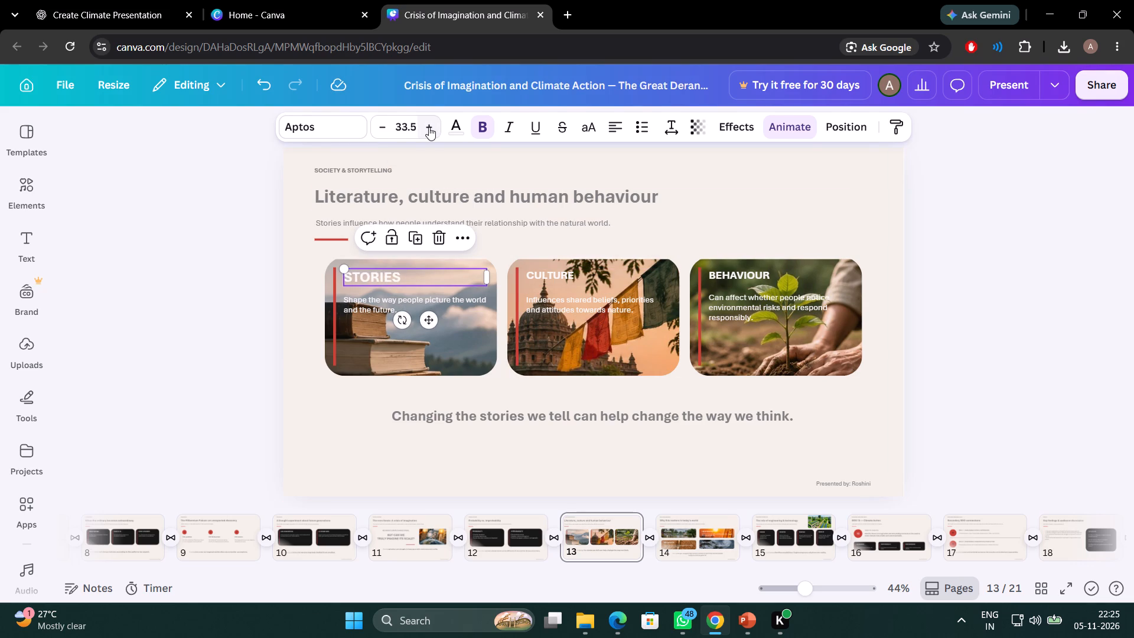
click(429, 127)
click(429, 127)
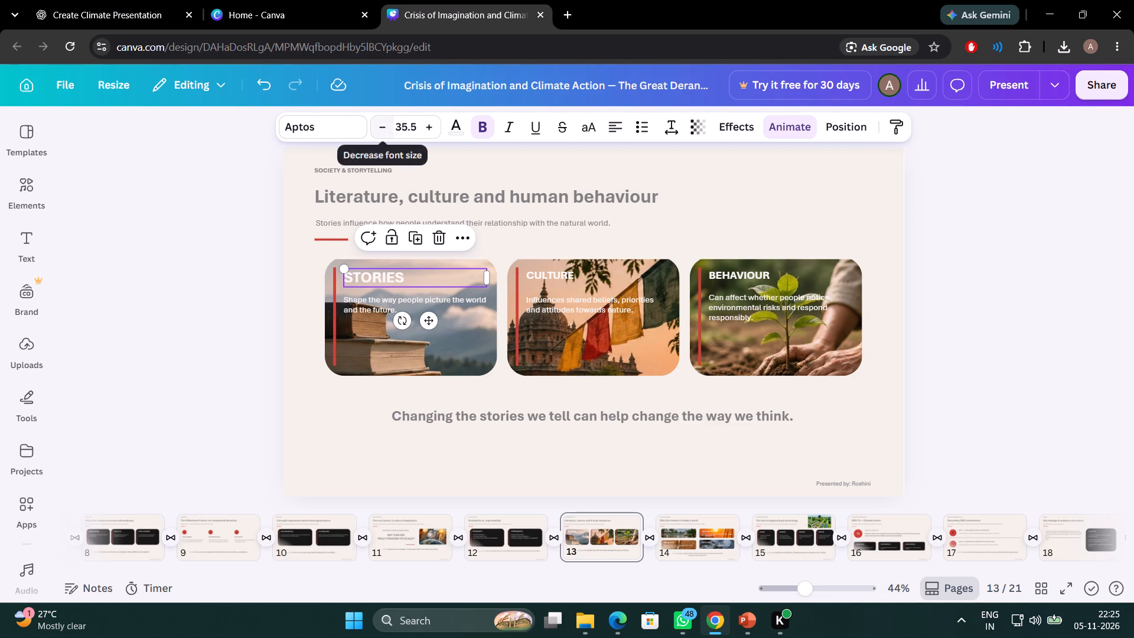
click(405, 130)
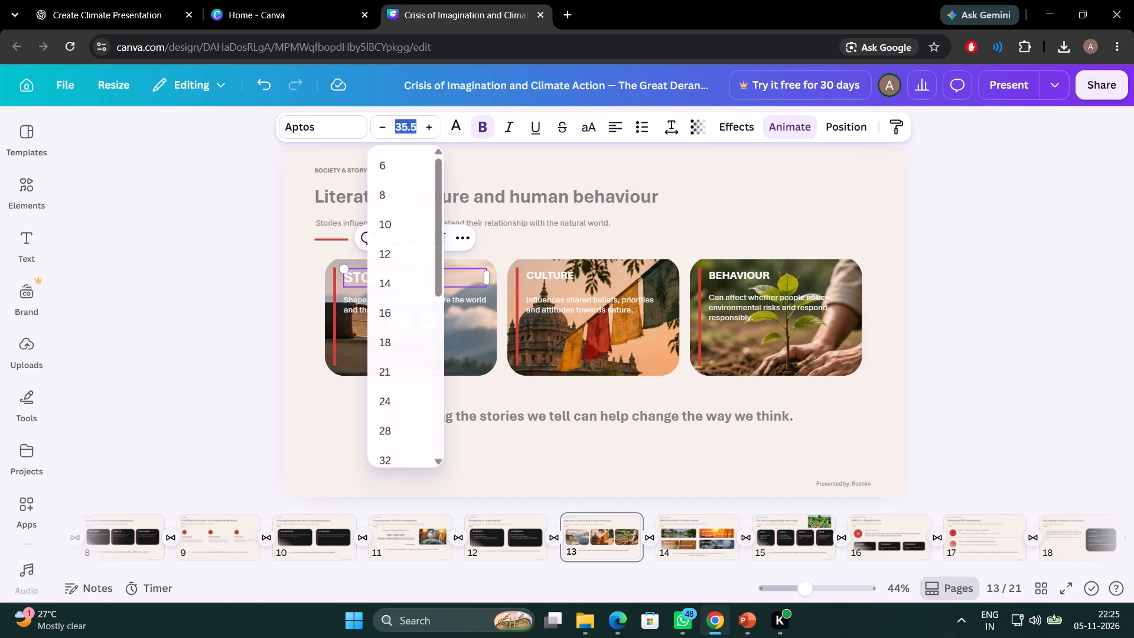
text(36)
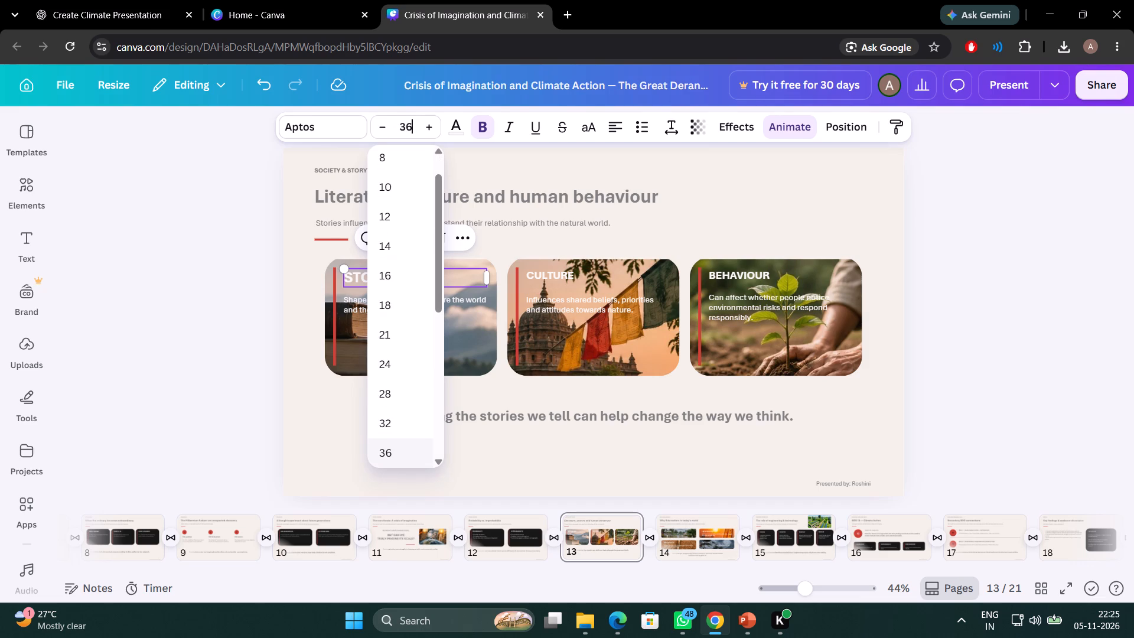
key(Return)
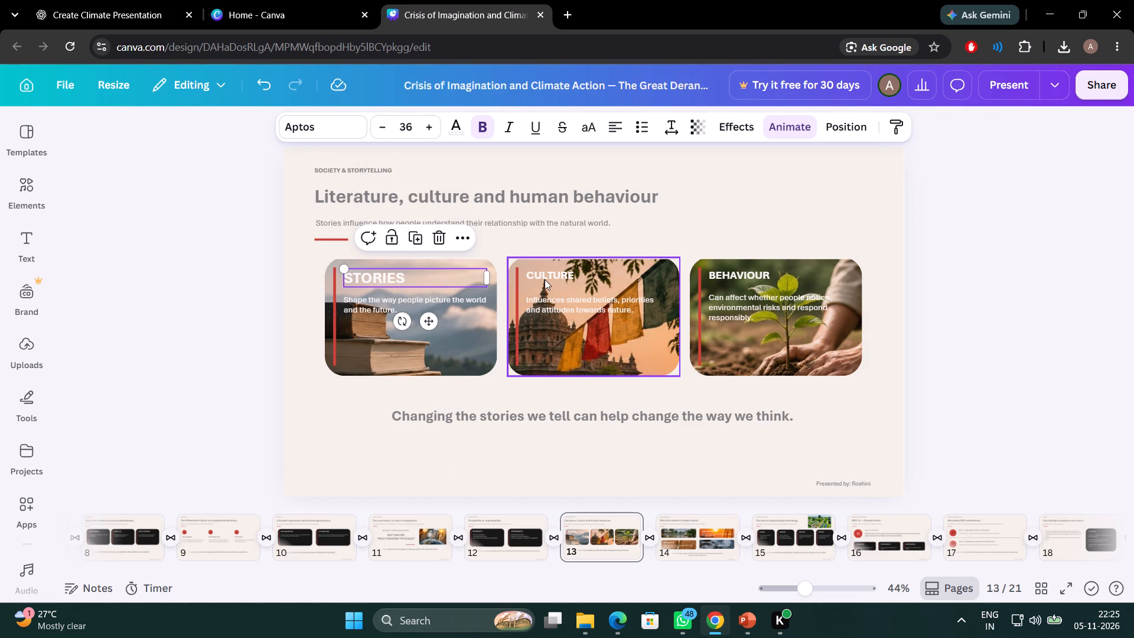
Set the CULTURE and BEHAVIOUR card headings on page 13 to font size 36.
click(545, 279)
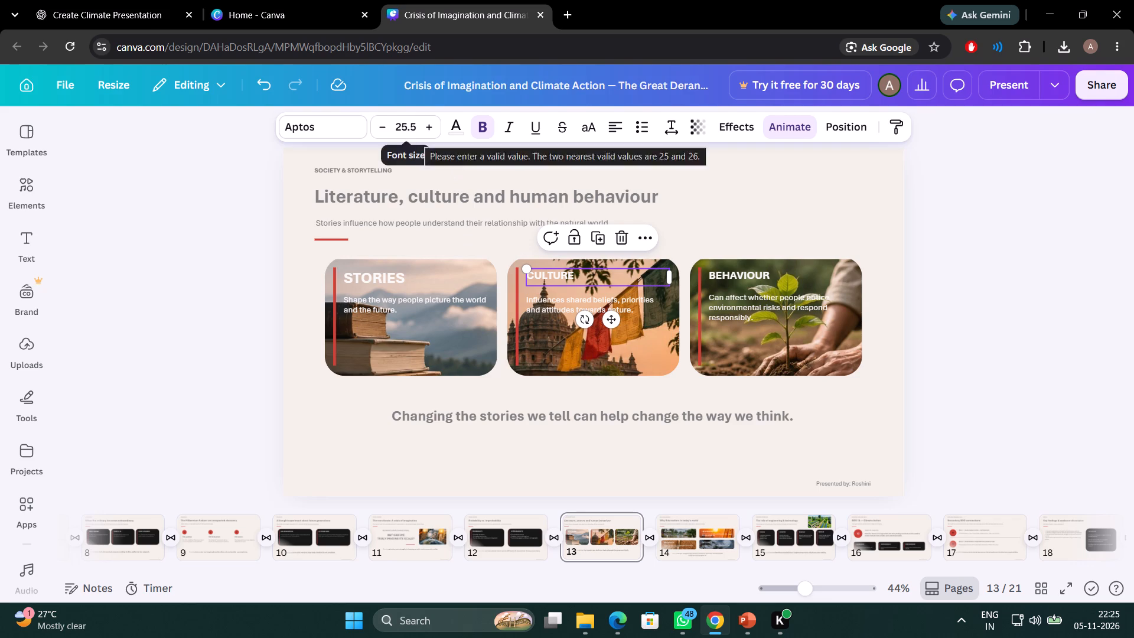
double_click(417, 136)
text(36)
key(Return)
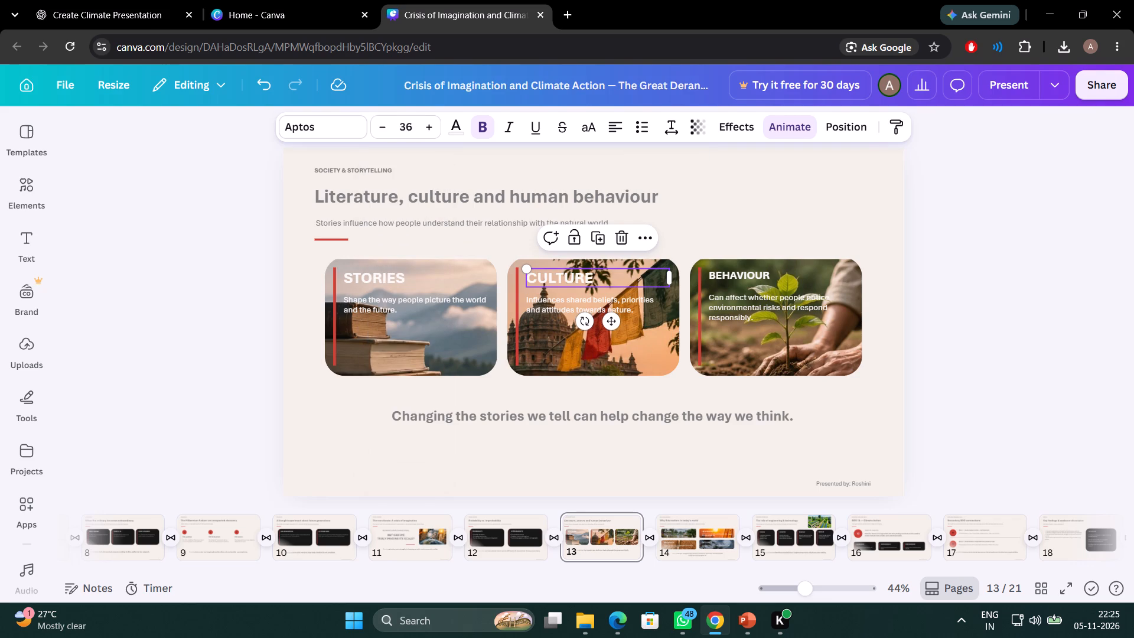
click(725, 275)
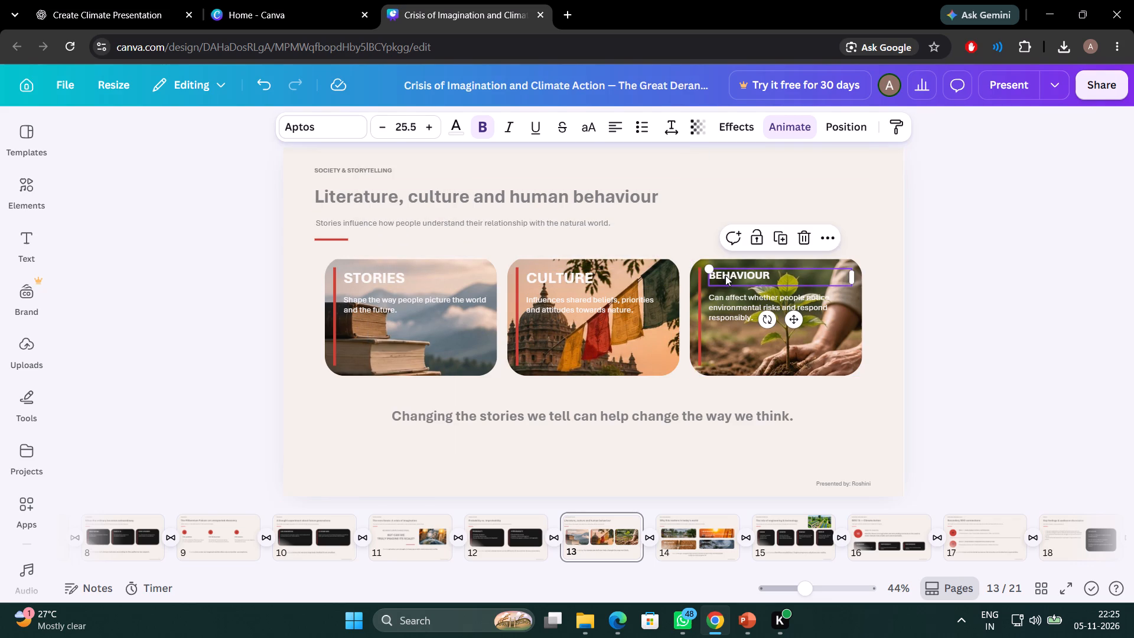
click(398, 131)
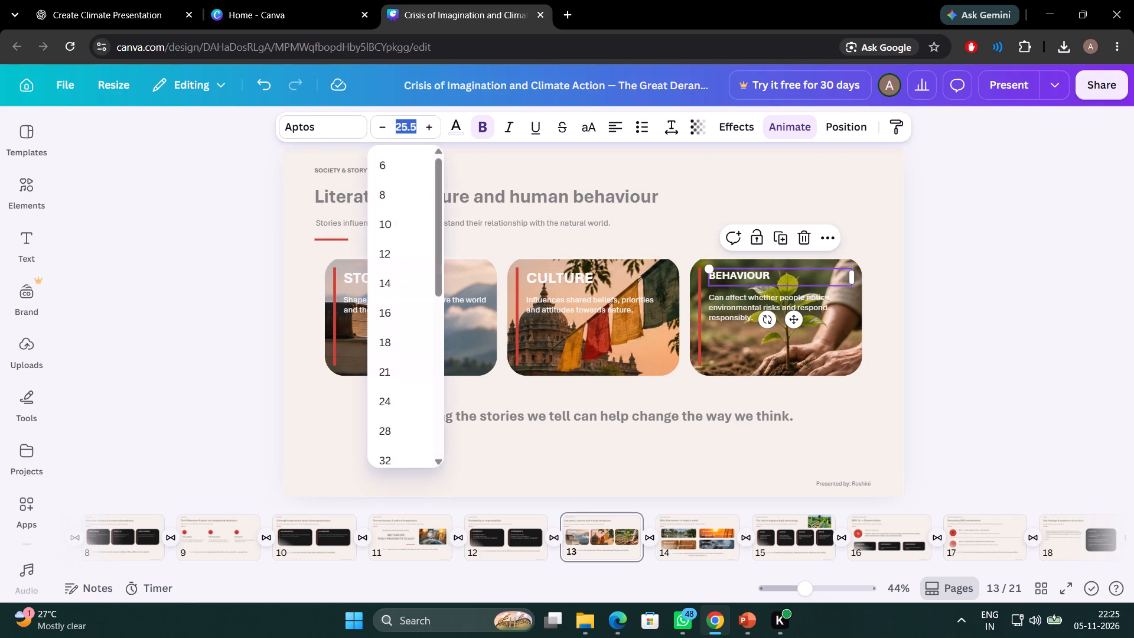
text(36)
key(Return)
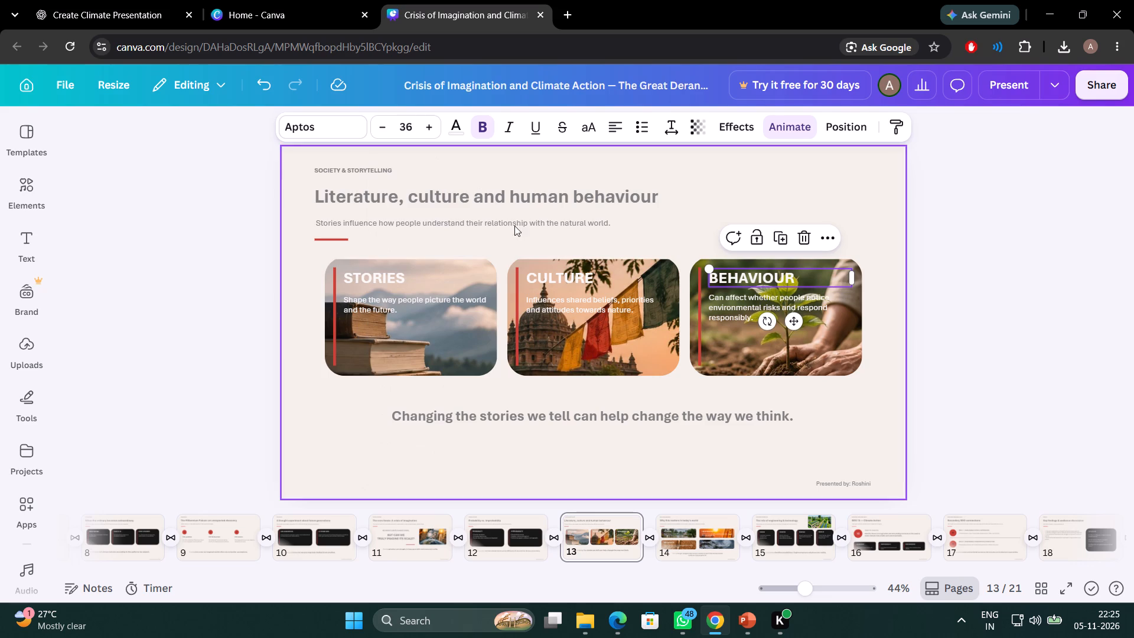
Set the description text in the STORIES card to font size 25 and make it bold.
click(405, 300)
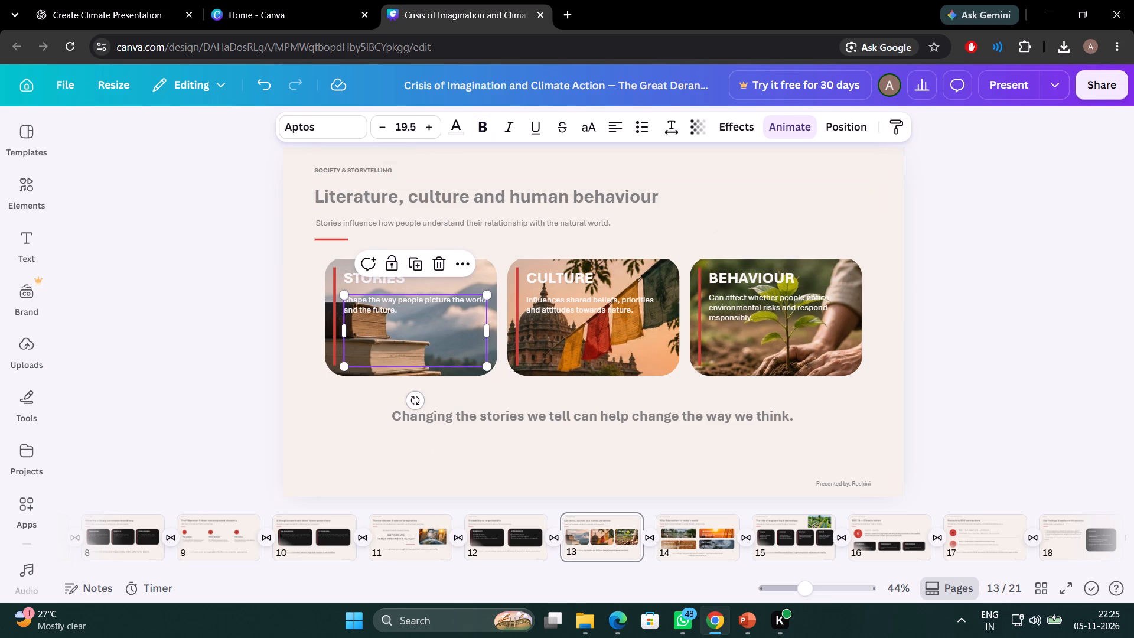
click(410, 129)
text(36)
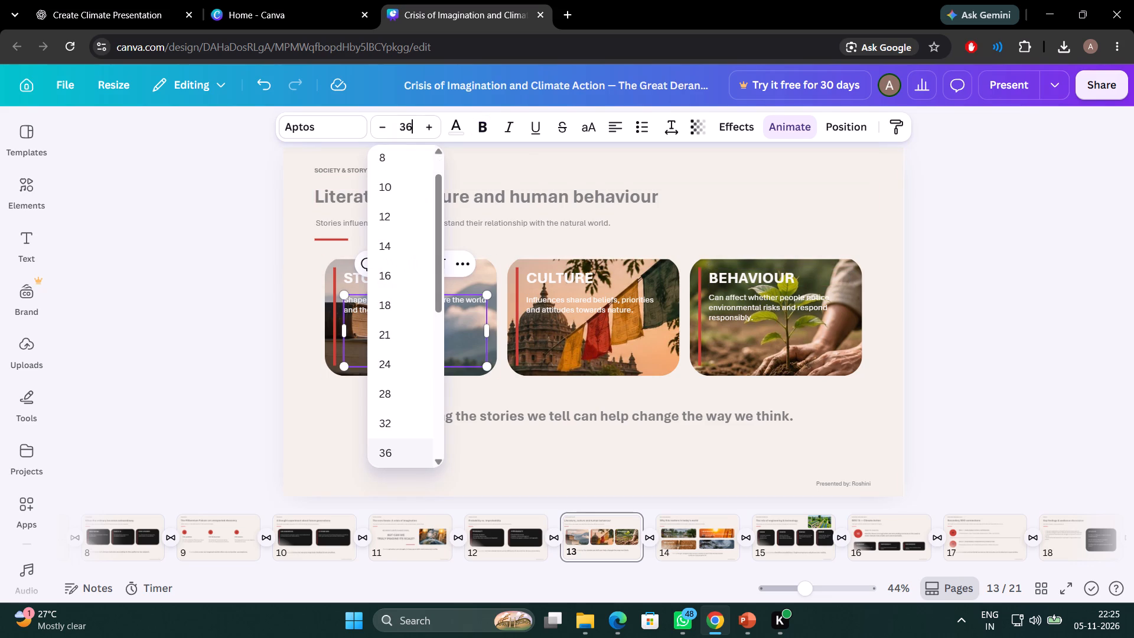
key(BackSpace)
key(BackSpace)
text(25)
key(Return)
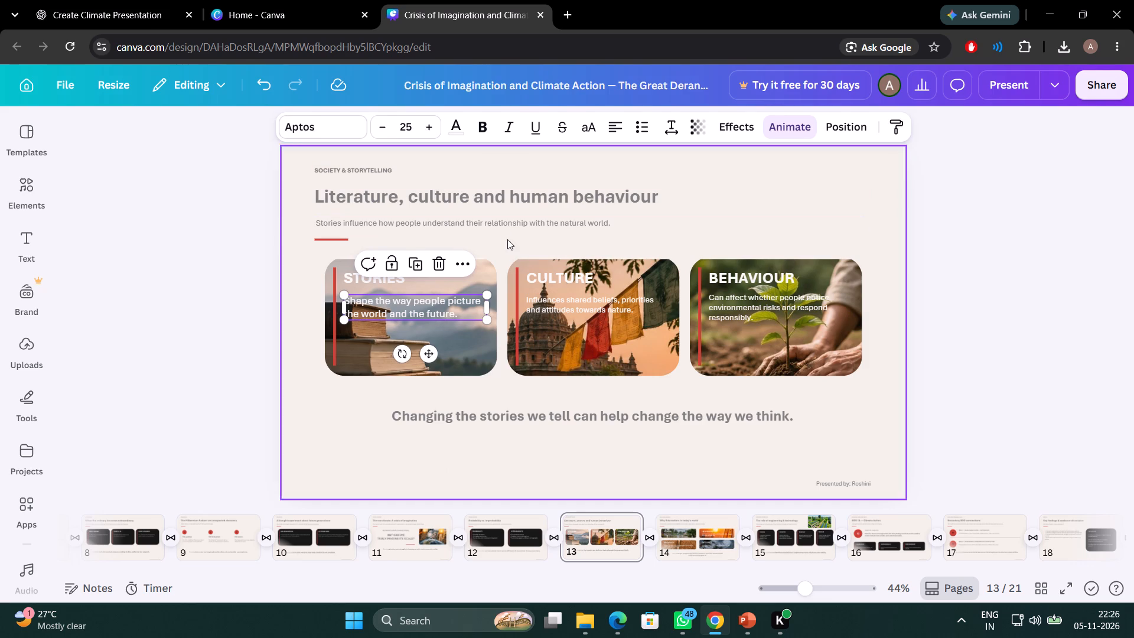
click(482, 122)
Set the description text in the CULTURE card to font size 25 and make it bold.
click(569, 314)
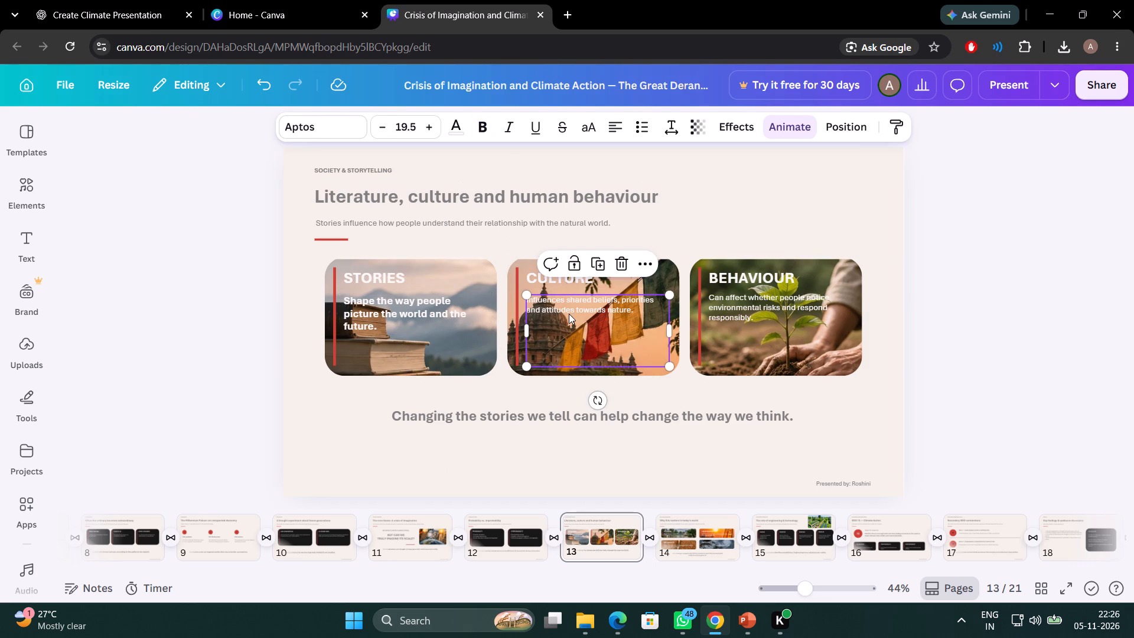
click(411, 129)
text(25)
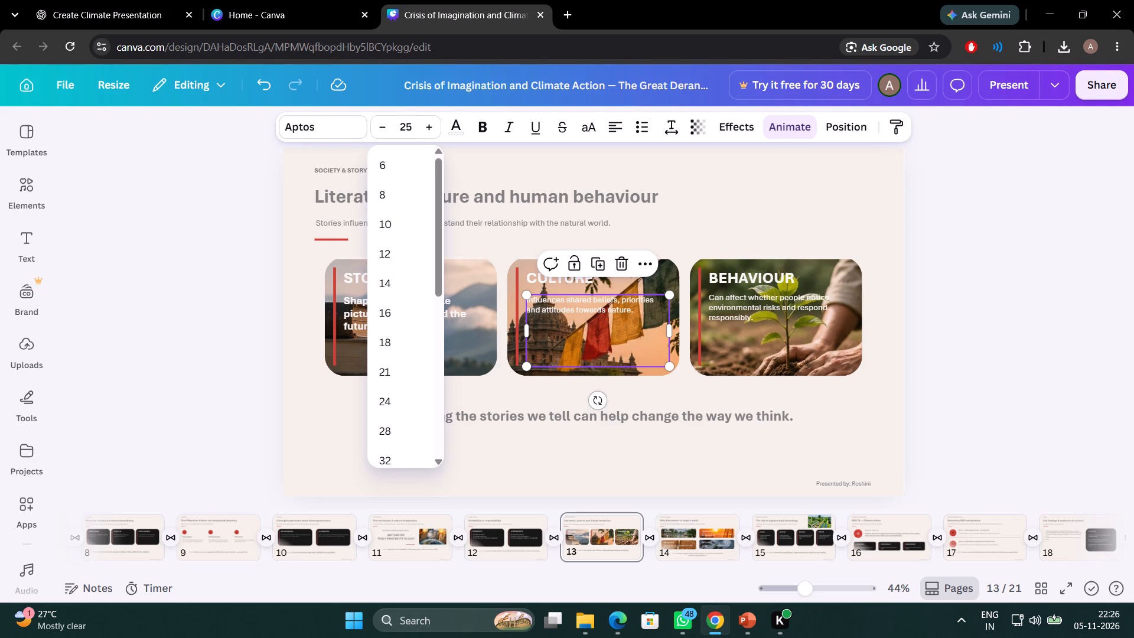
key(Return)
click(489, 132)
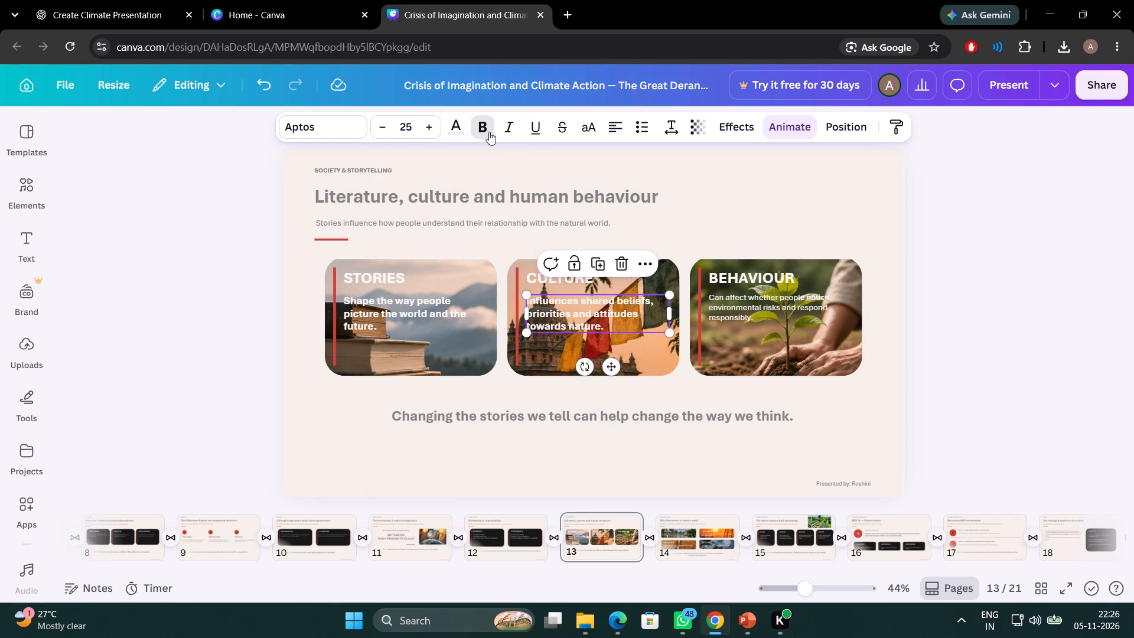
Set the description text in the BEHAVIOUR card to font size 25 and make it bold.
click(793, 315)
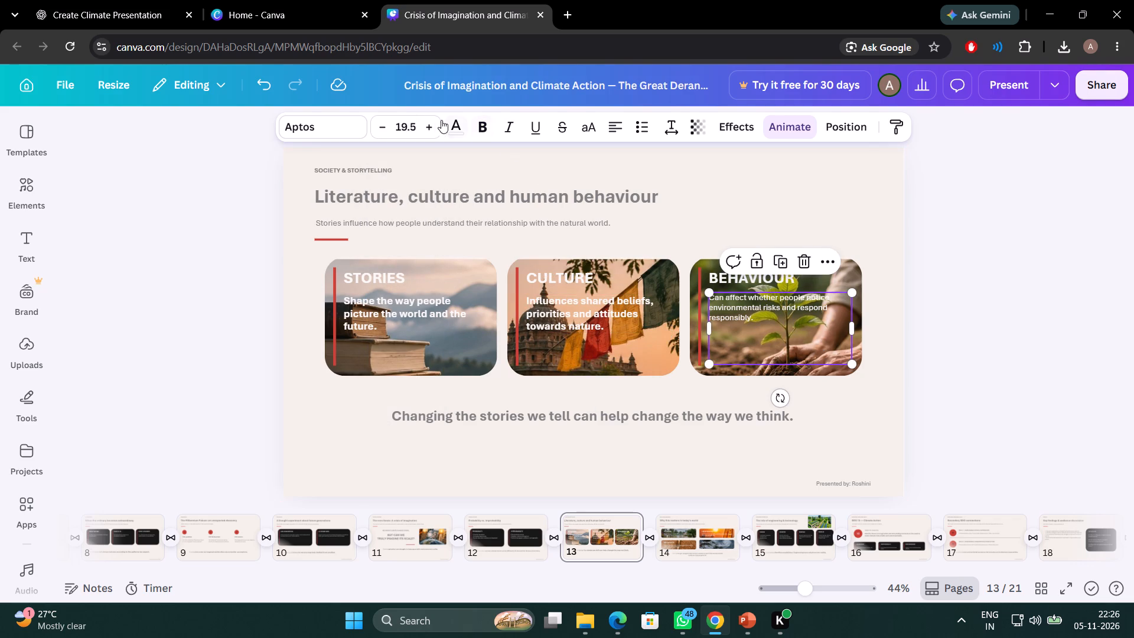
click(399, 123)
text(25)
key(Return)
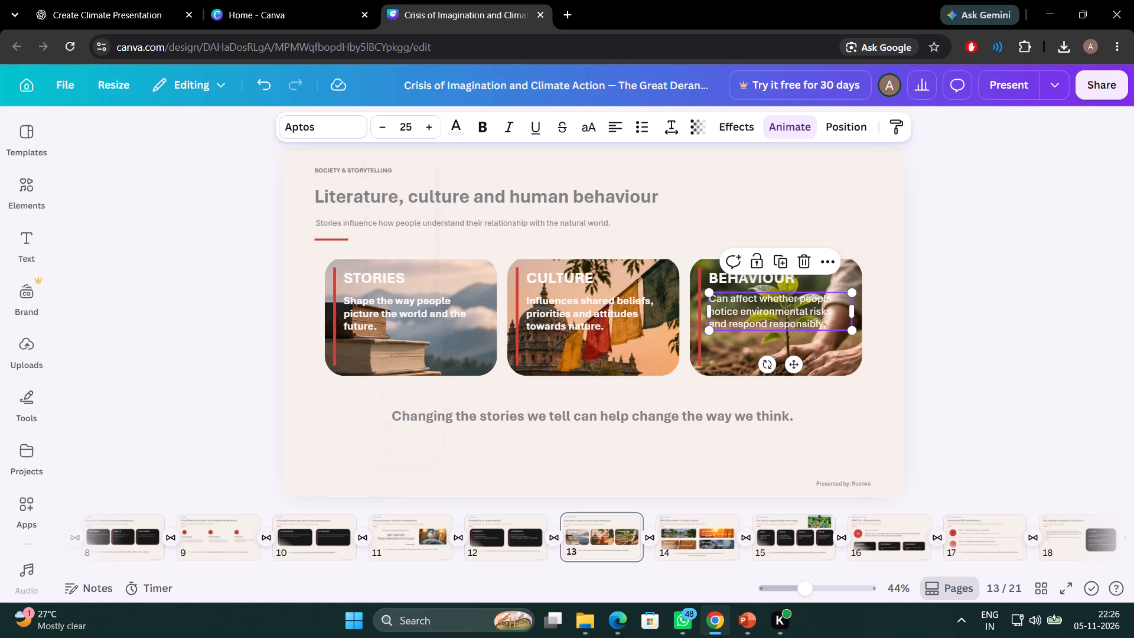
click(483, 132)
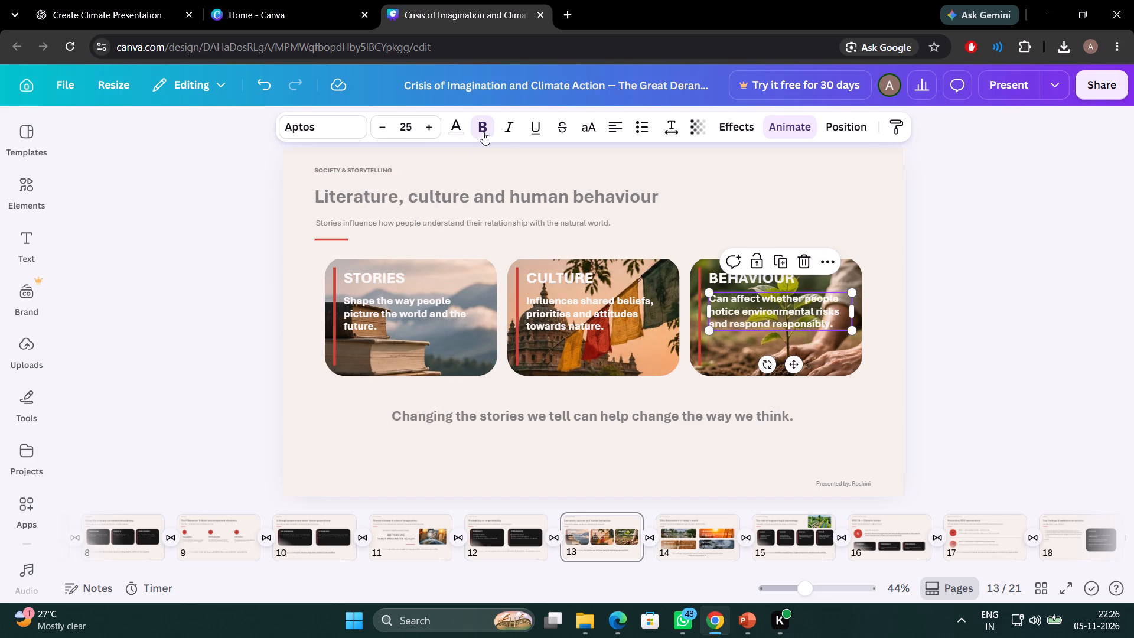
click(979, 383)
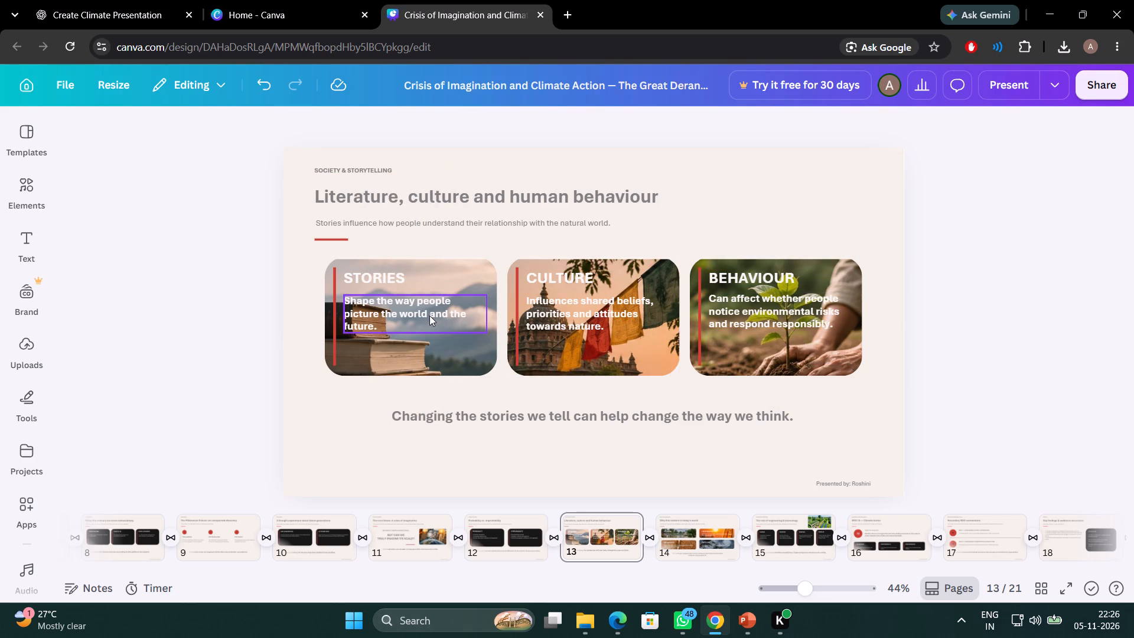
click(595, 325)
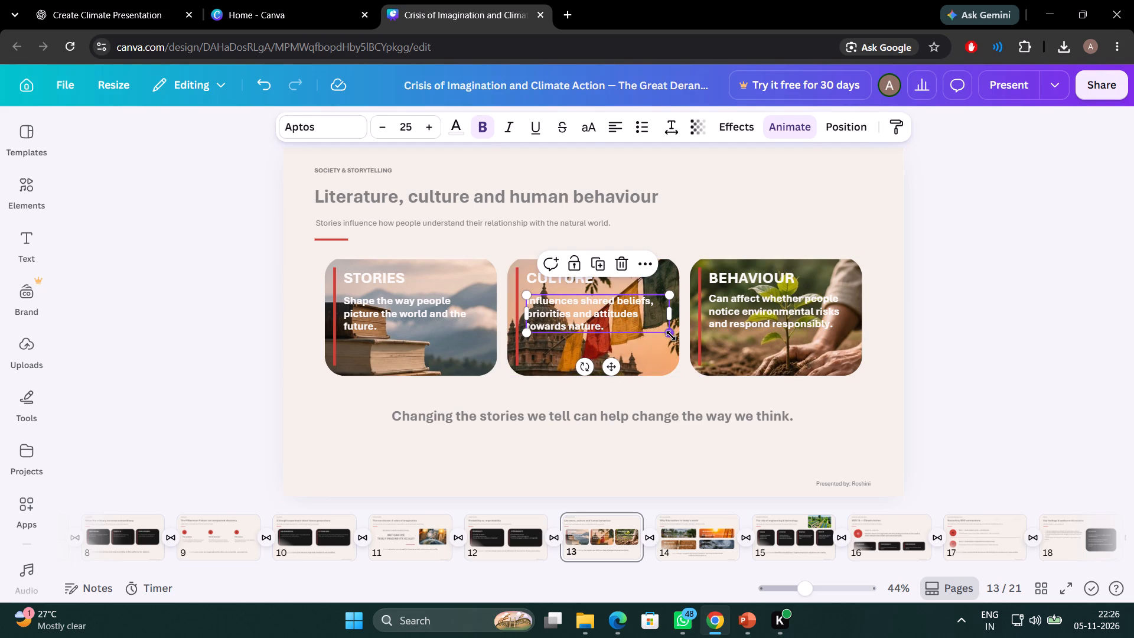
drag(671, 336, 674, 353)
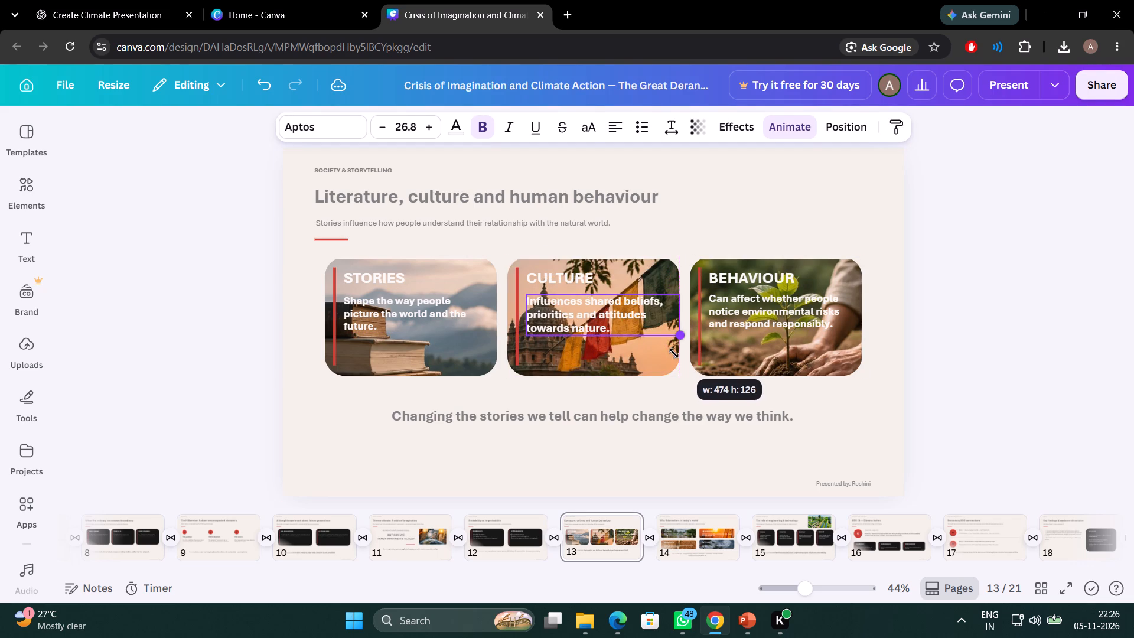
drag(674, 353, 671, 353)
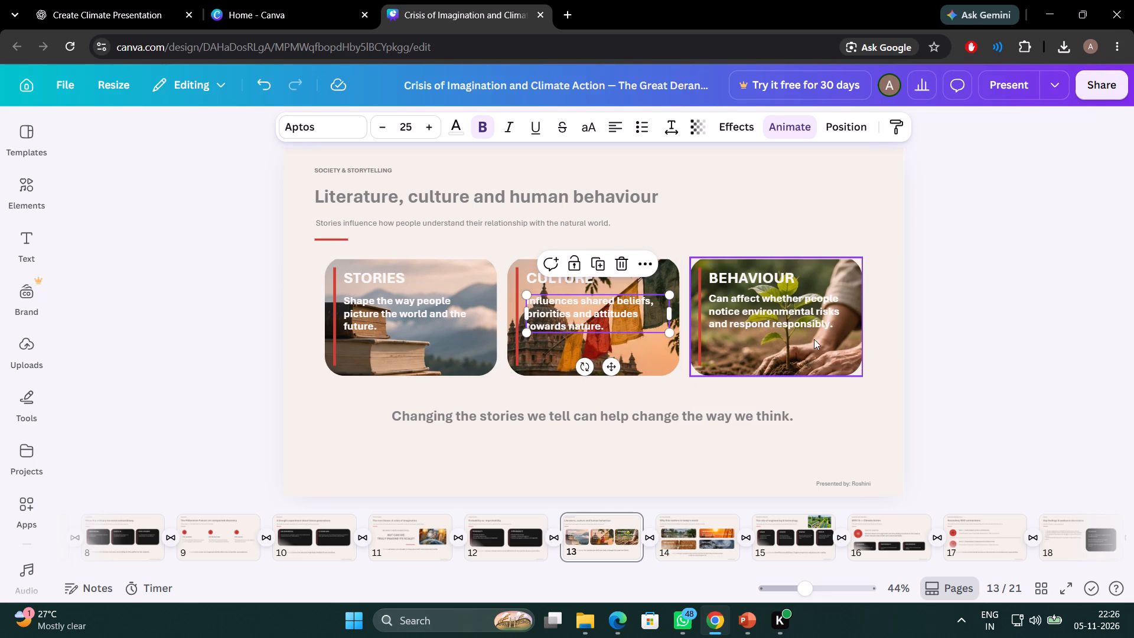
Align the BEHAVIOUR card's description on page 13 vertically with the descriptions in the STORIES and CULTURE cards.
click(806, 323)
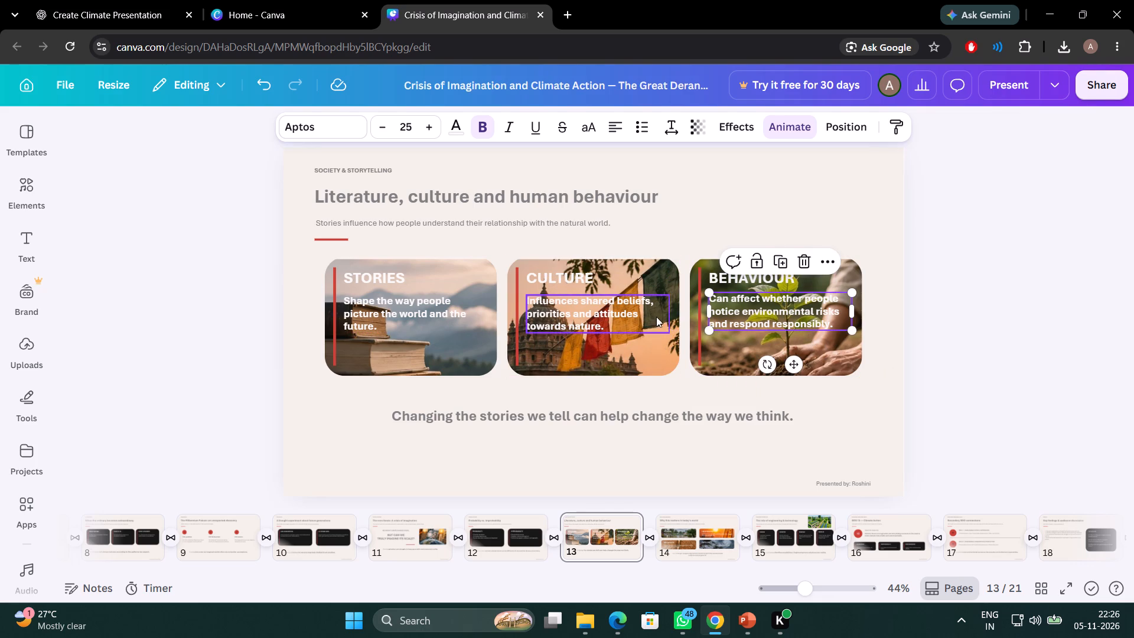
click(633, 320)
click(750, 321)
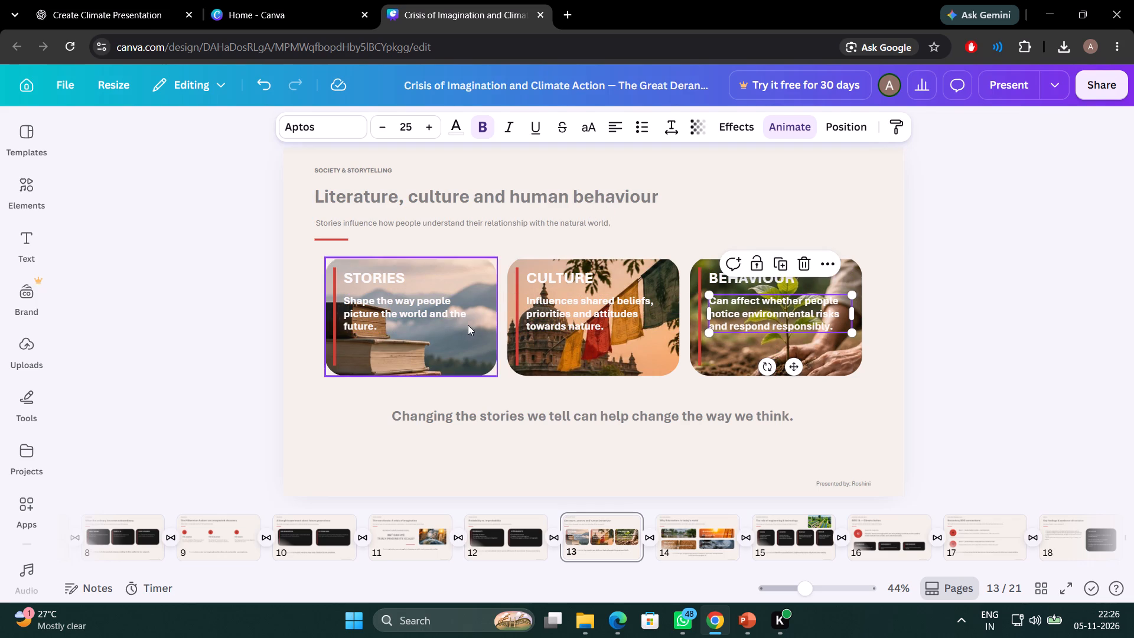
click(413, 301)
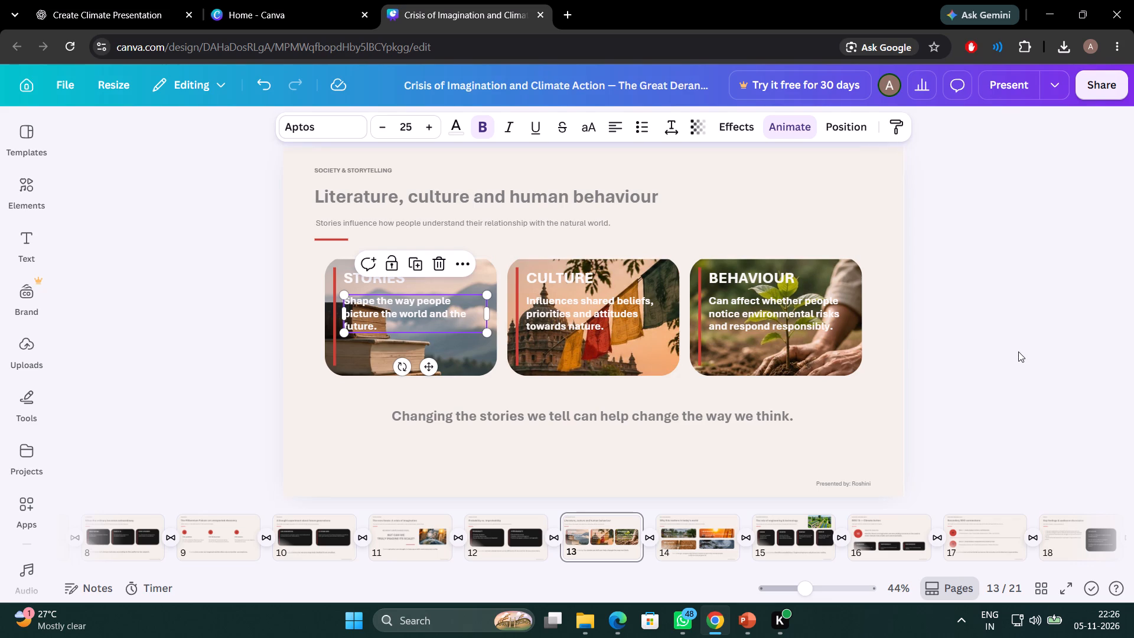
click(1070, 364)
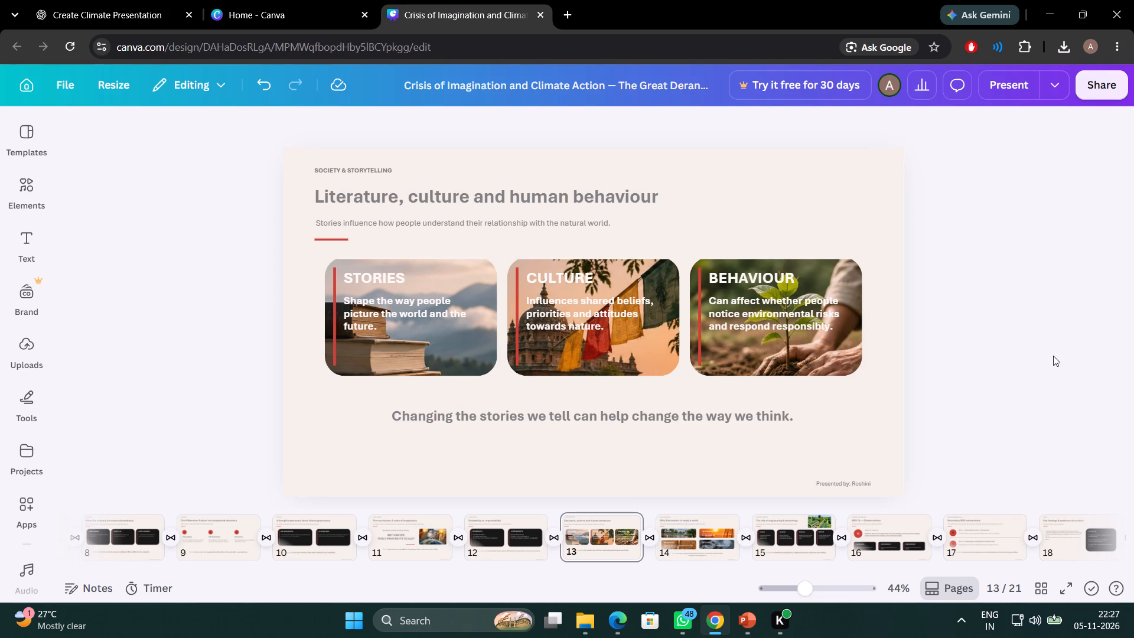
Go to page 12, "Probability vs. improbability".
key(Left)
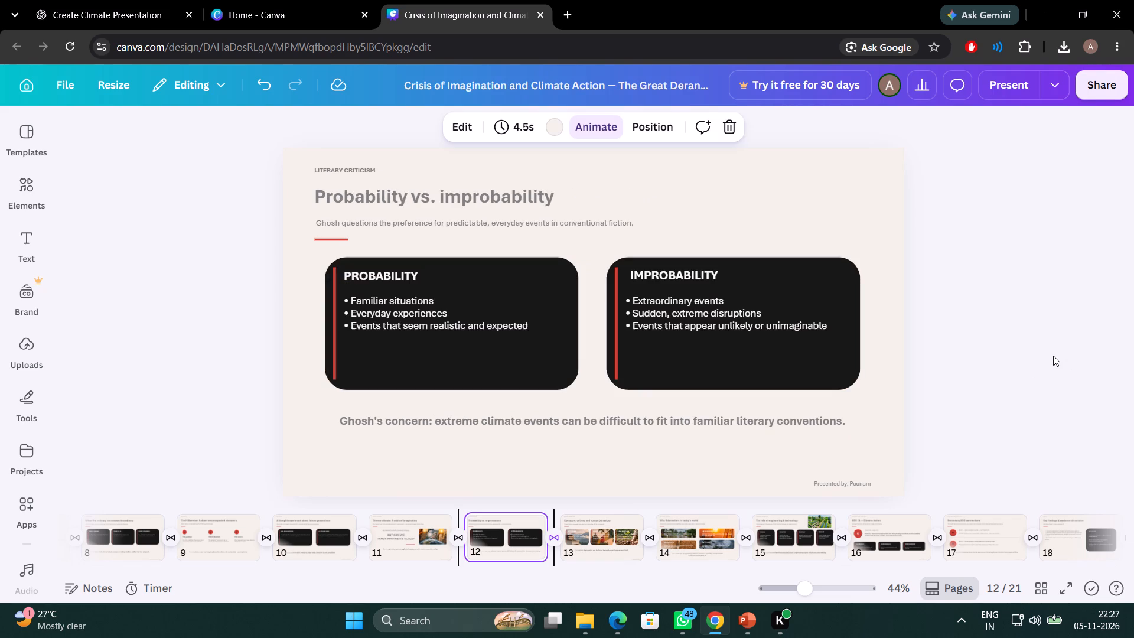
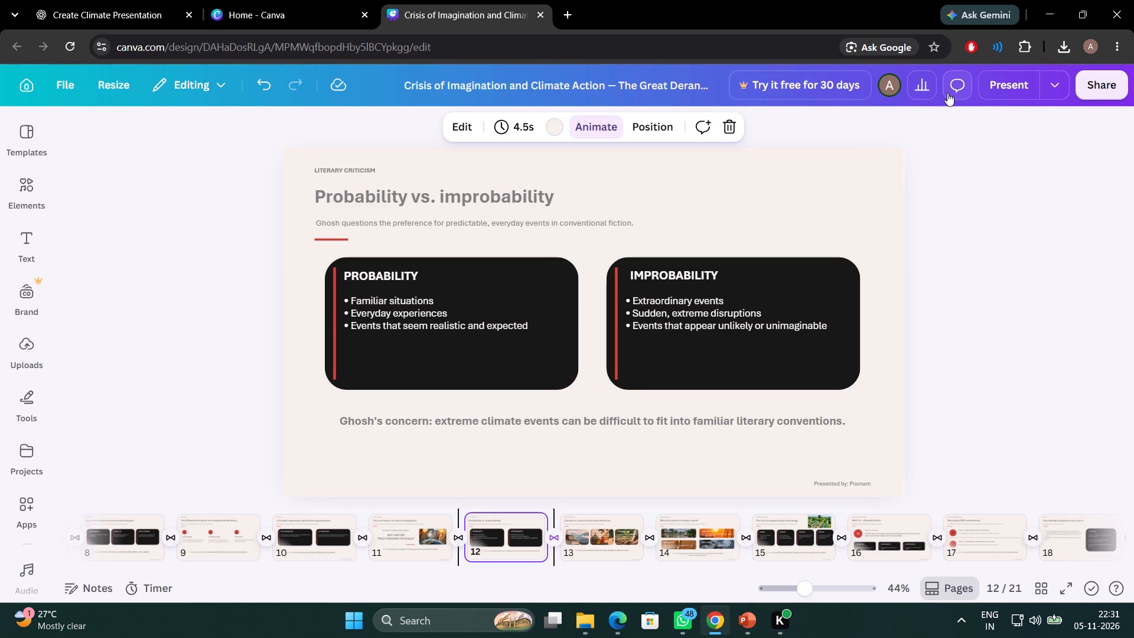
Review pages 9 to 16 in full-screen presentation mode, stopping at the "SDG 13 — Climate Action" slide.
click(1019, 87)
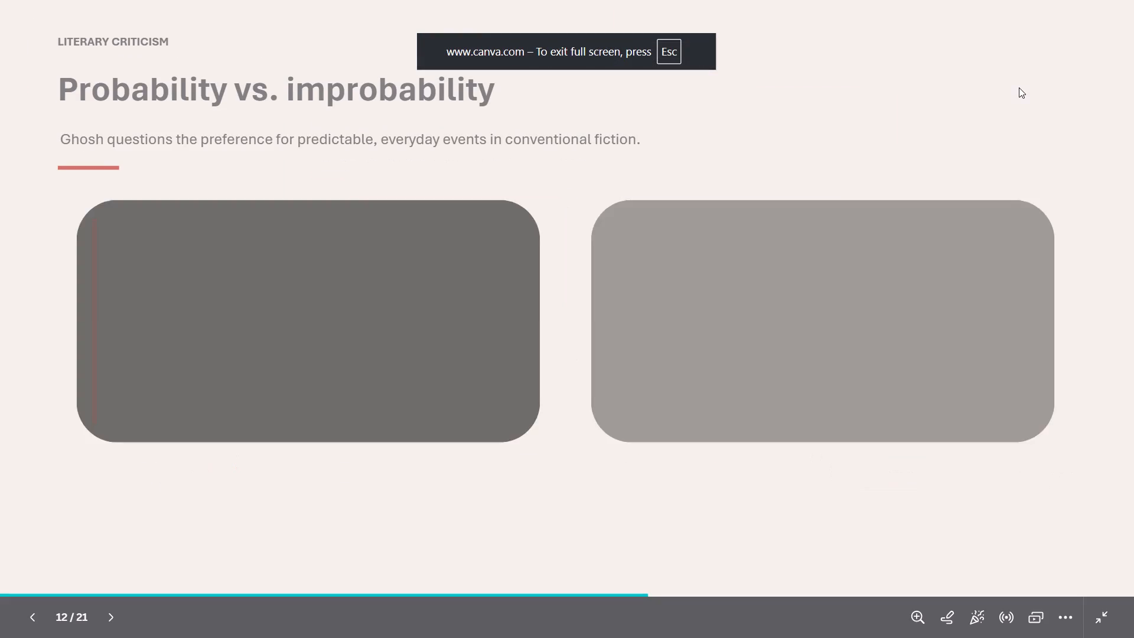
key(Left)
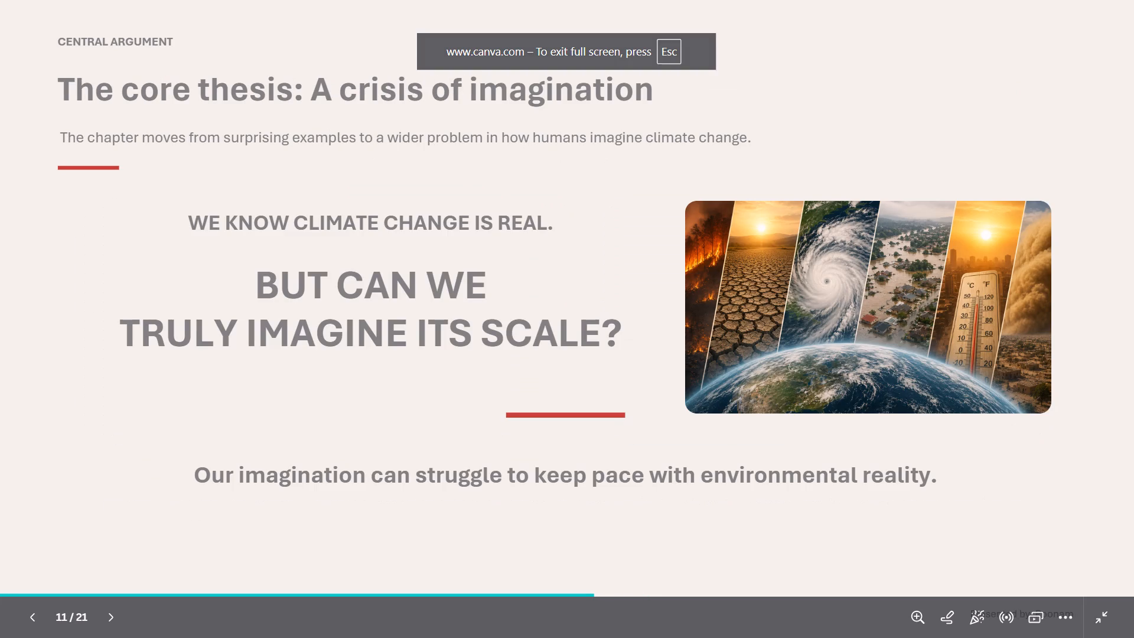
key(Left)
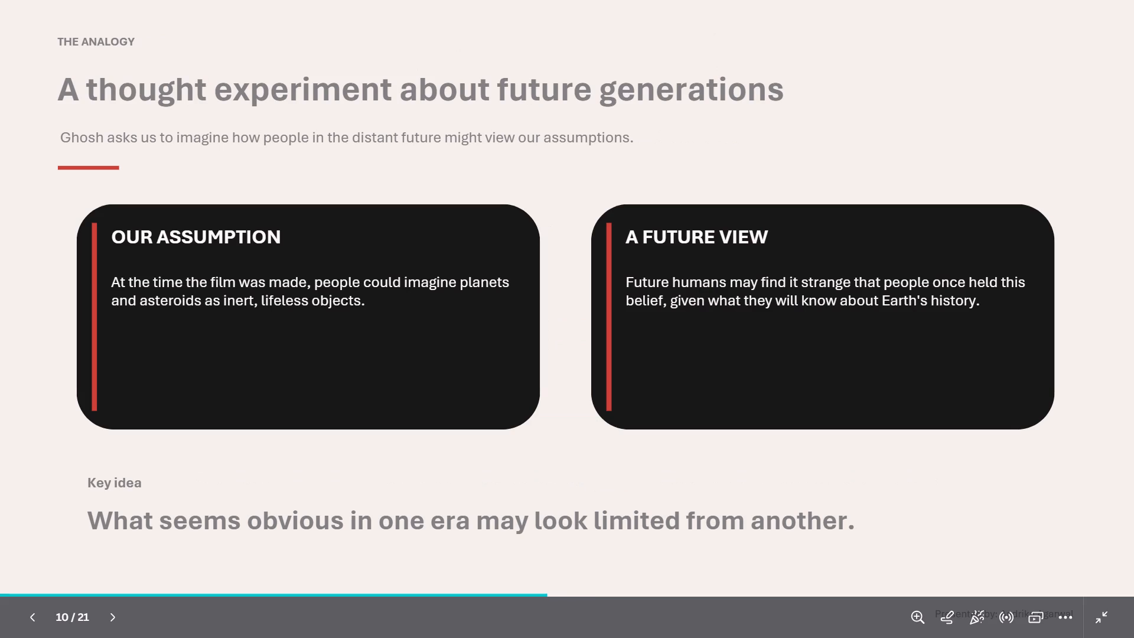
key(Left)
key(Left)
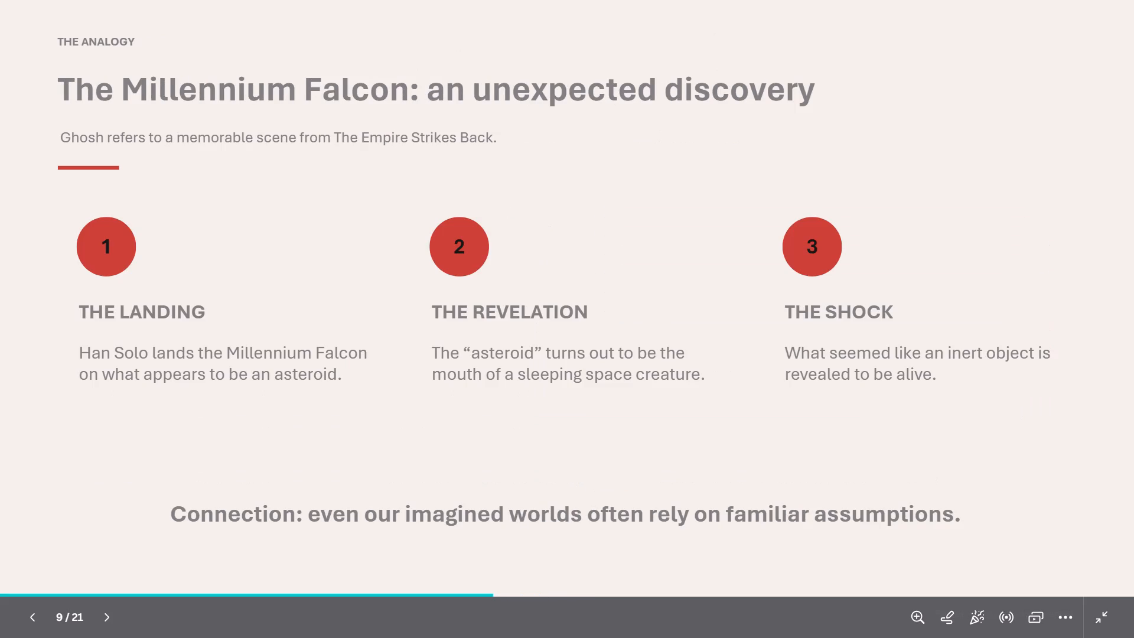
key(Right)
key(Right)
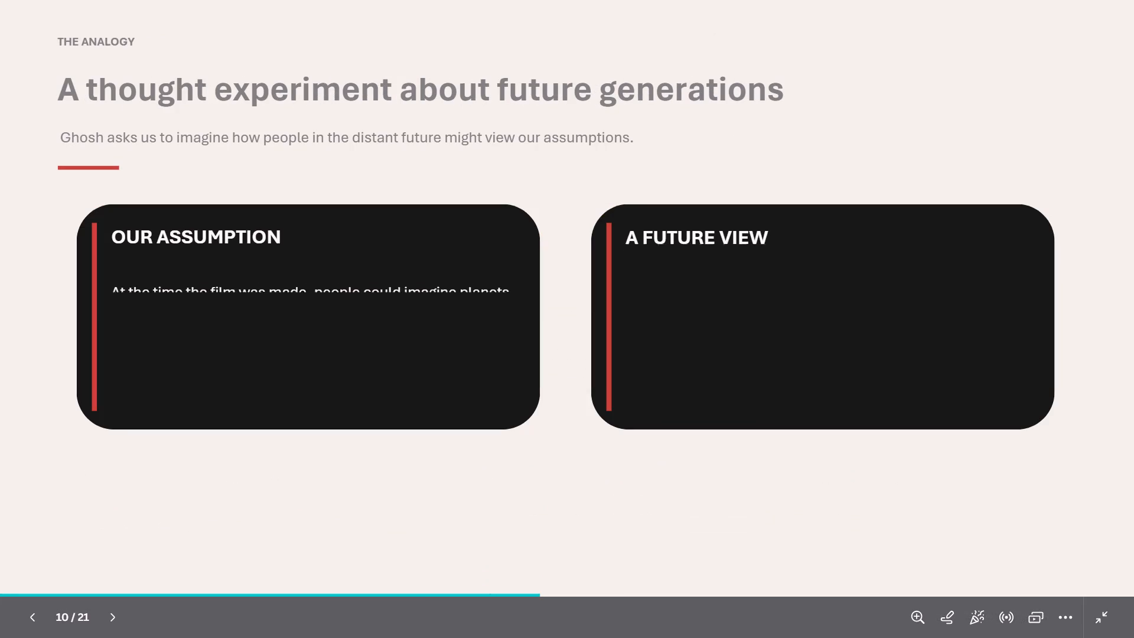
key(Right)
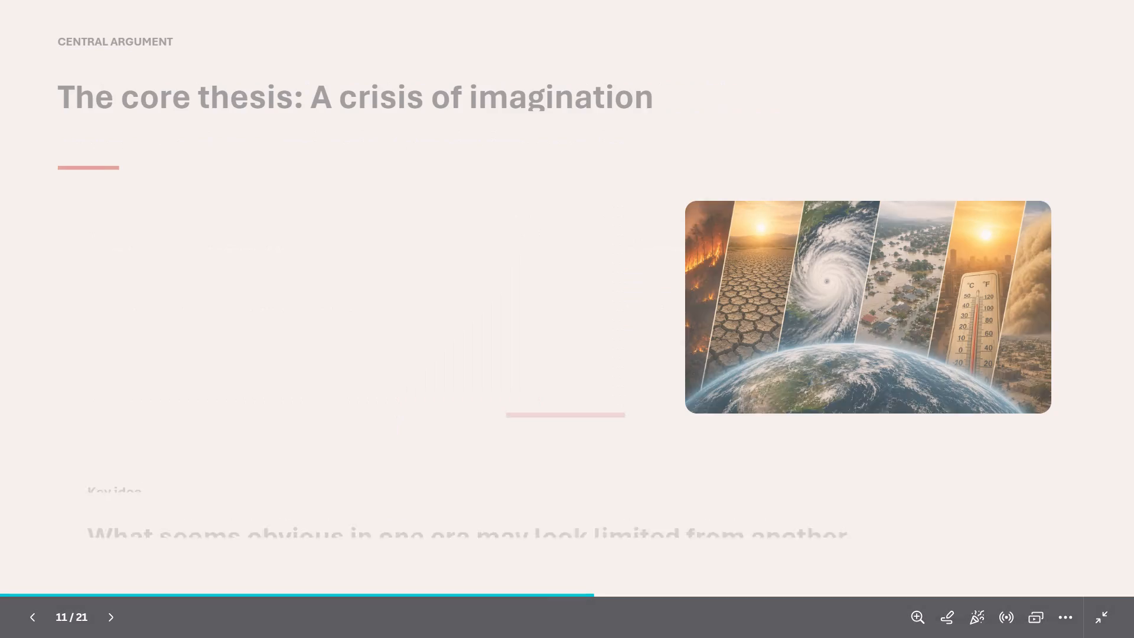
key(Right)
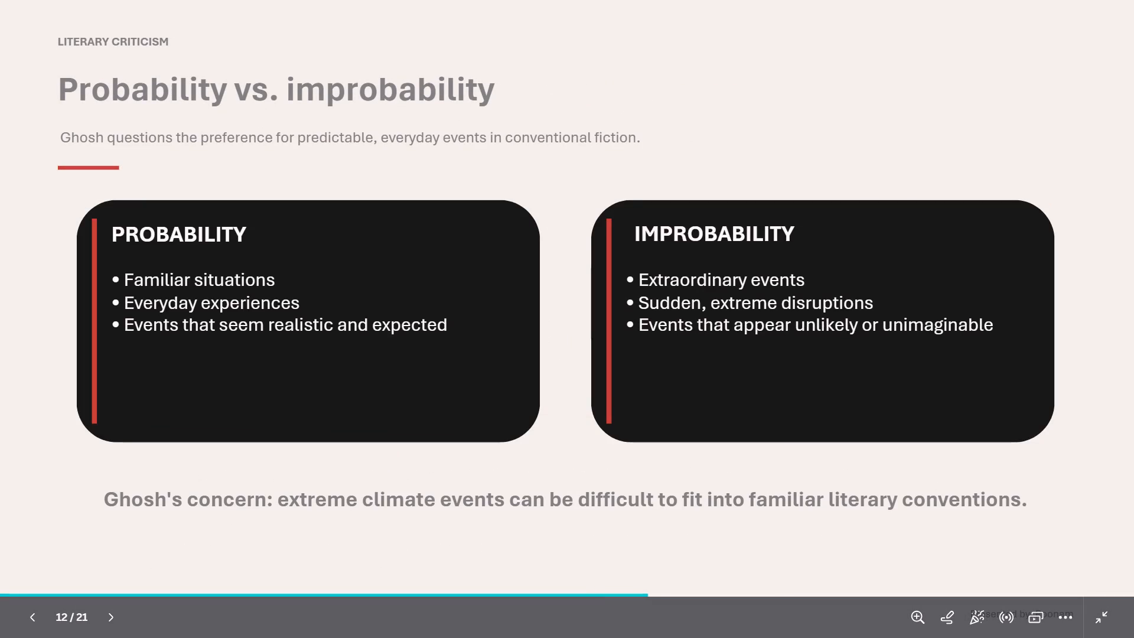
key(Right)
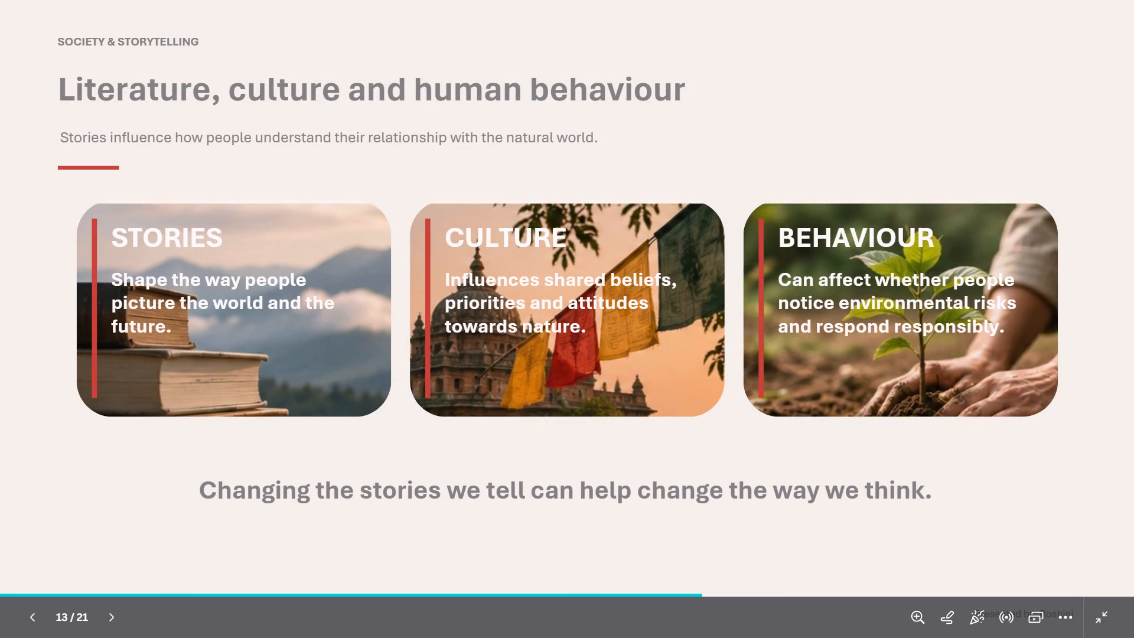
key(Right)
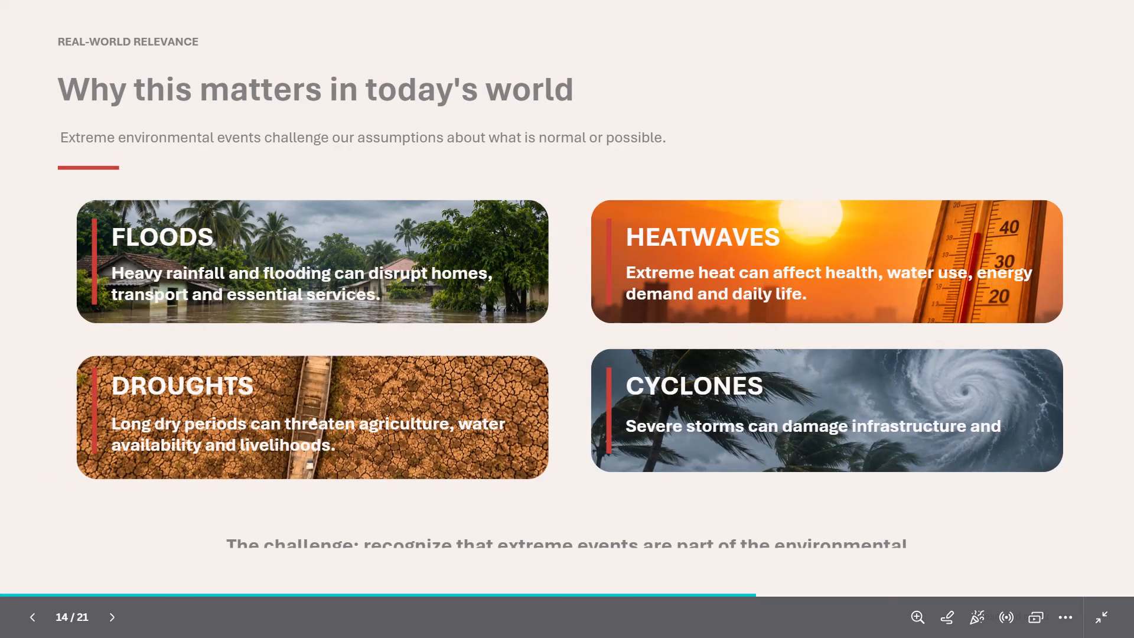
key(Right)
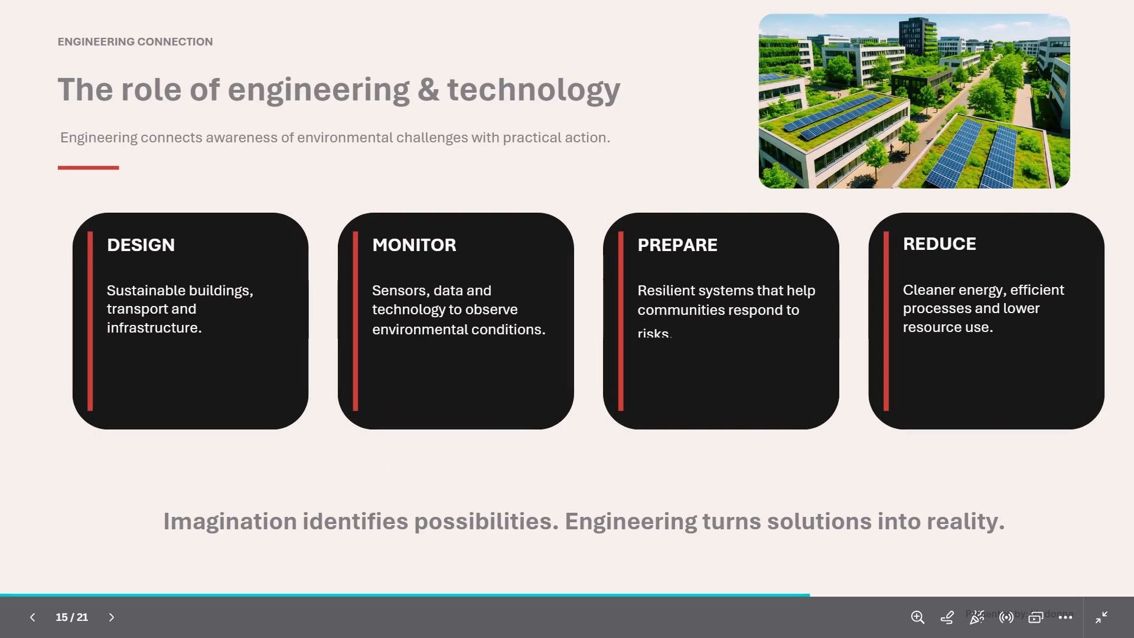
key(Right)
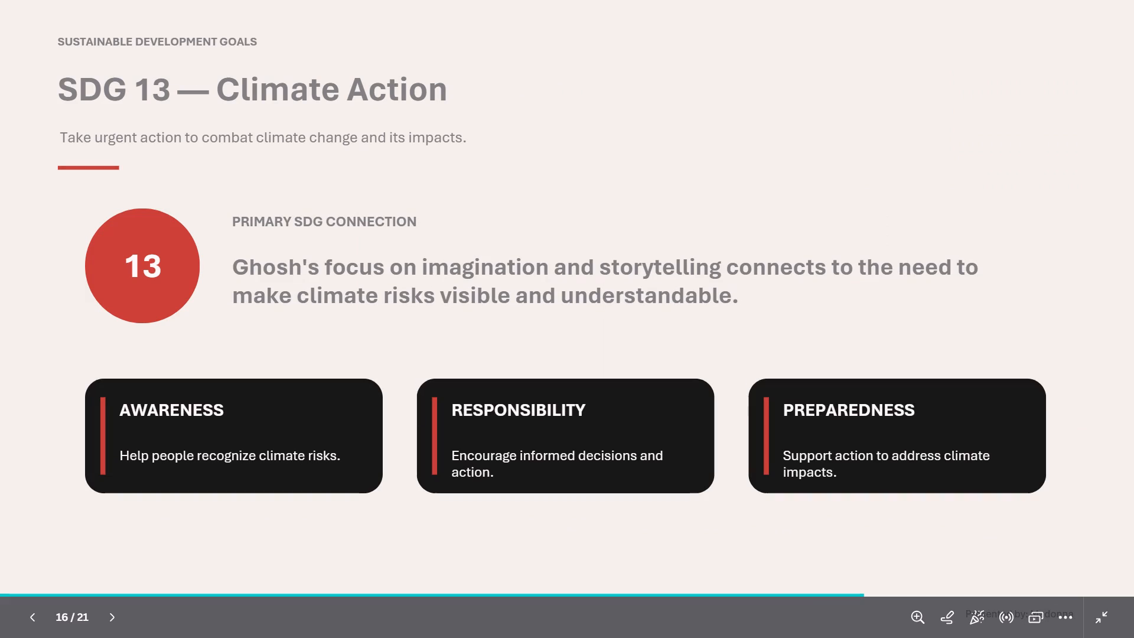
key(Escape)
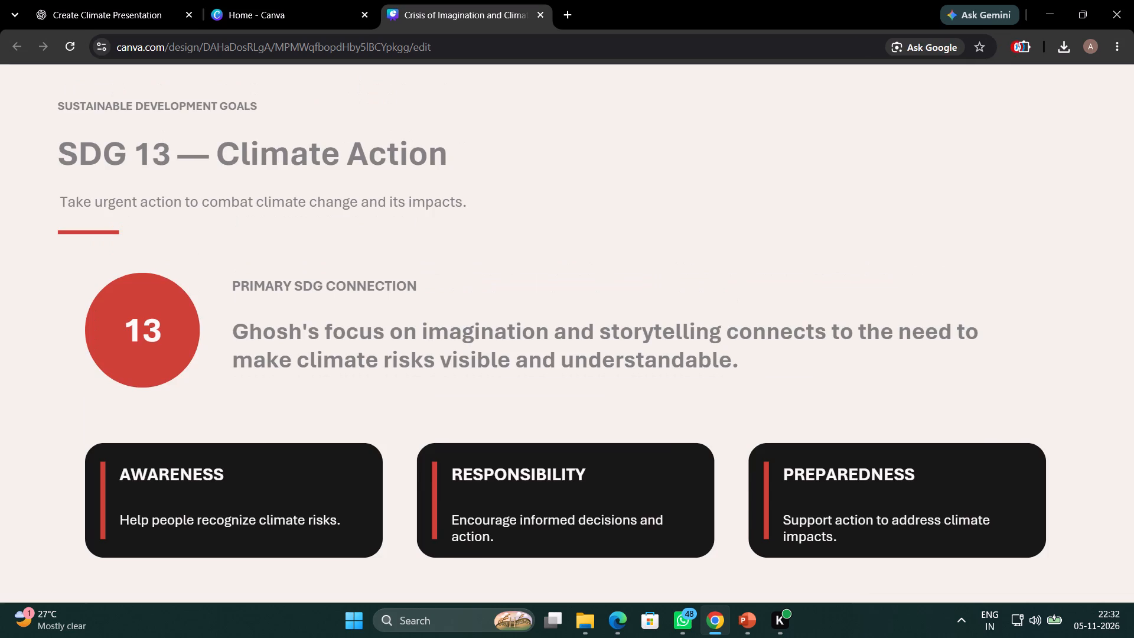
Shift the descriptions in the PREPAREDNESS, RESPONSIBILITY and AWARENESS cards on page 16 slightly upward, keeping them level with each other.
click(752, 396)
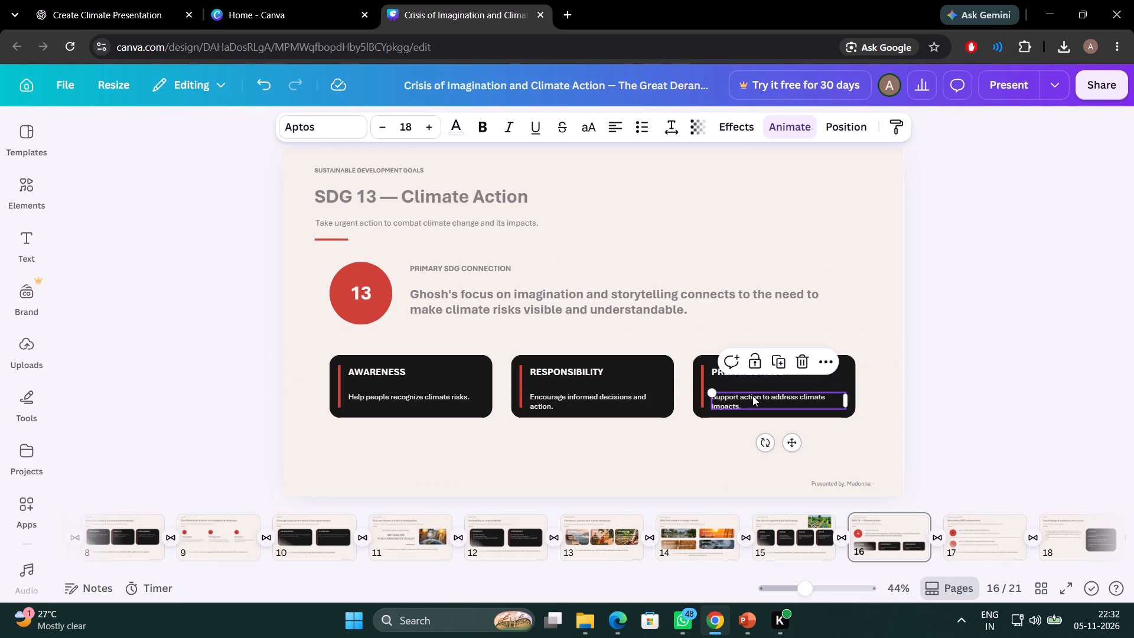
key(Up)
key(Up)
key(Up)
key(Up)
key(Up)
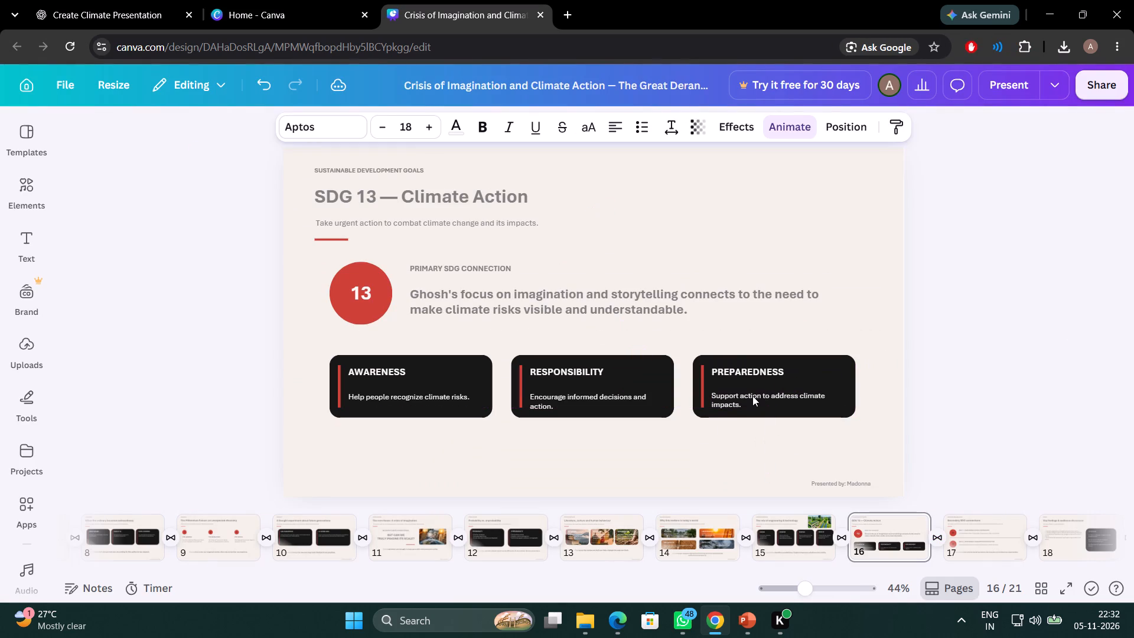
key(Up)
key(Down)
key(Down)
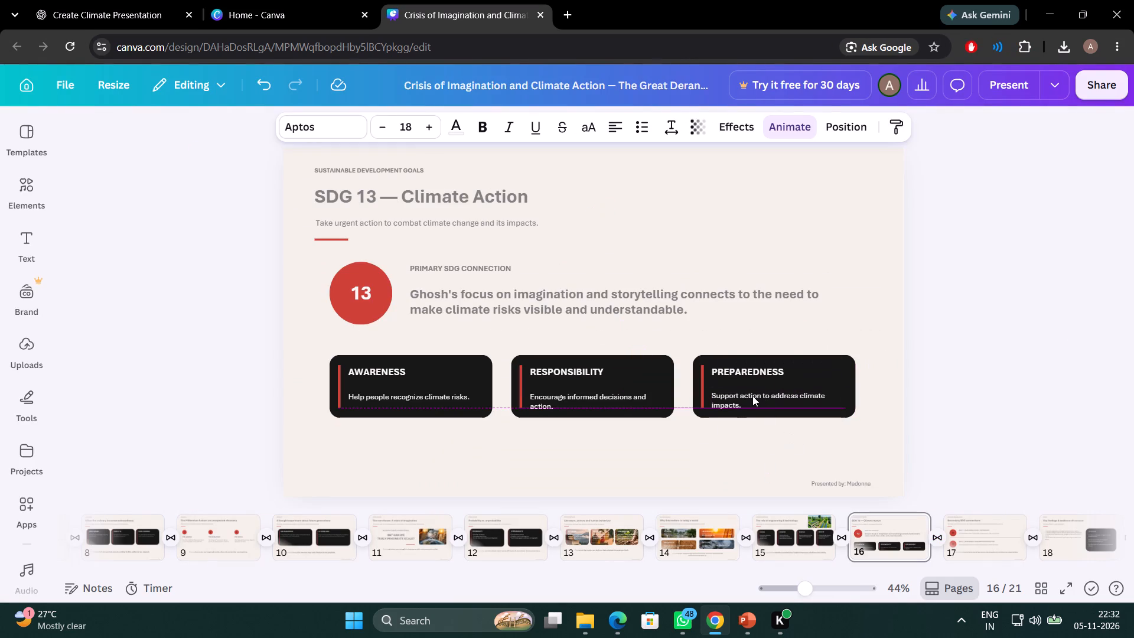
key(Up)
click(752, 396)
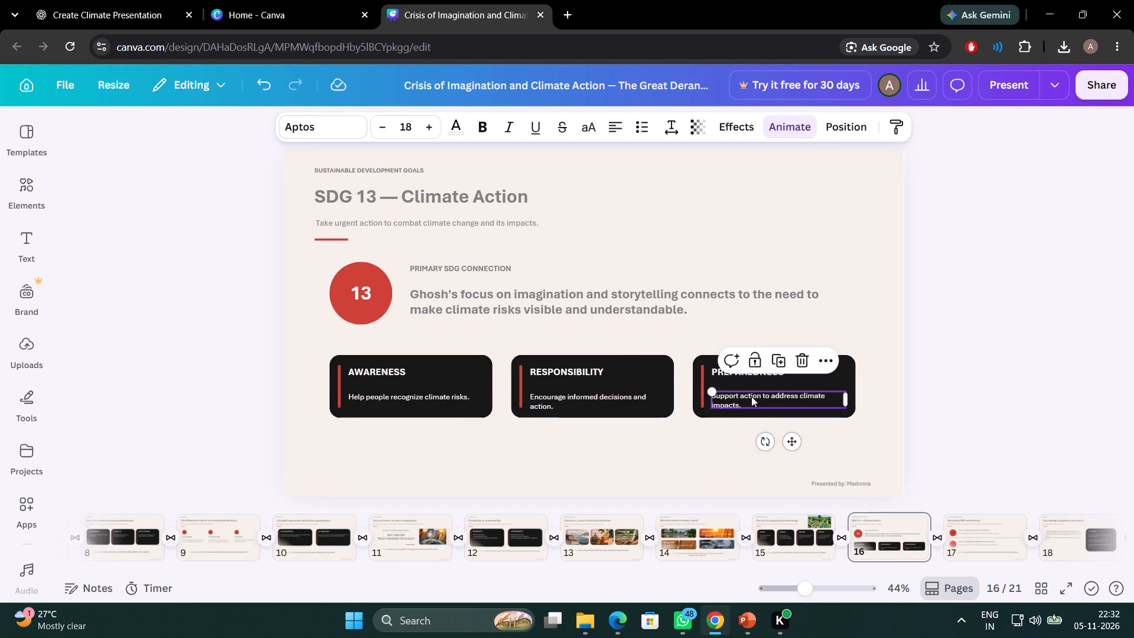
click(602, 396)
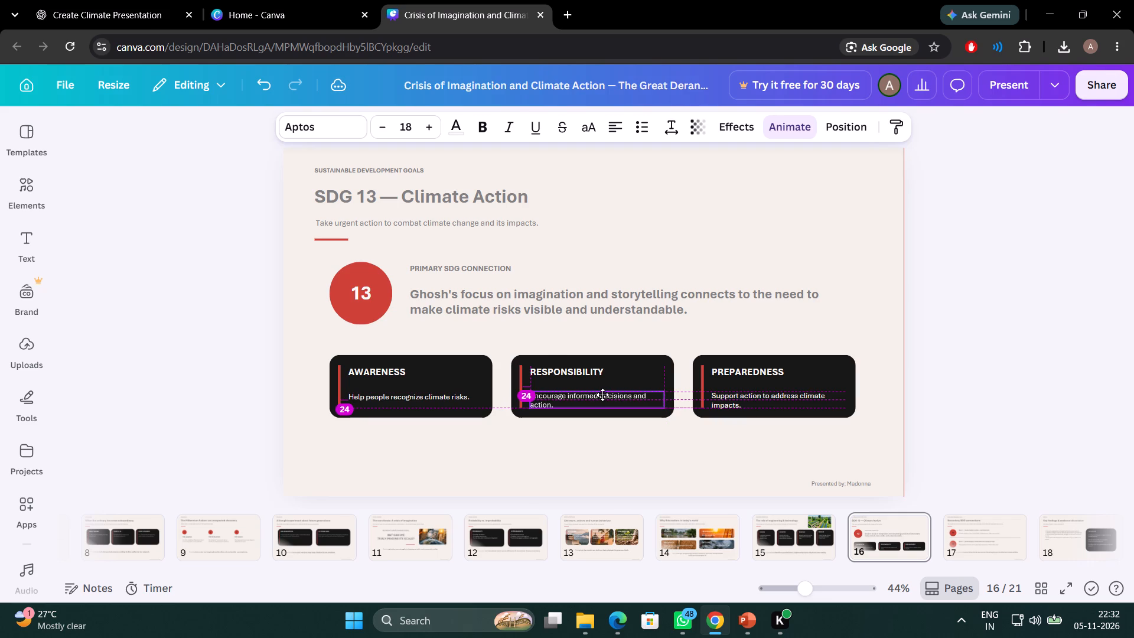
click(444, 395)
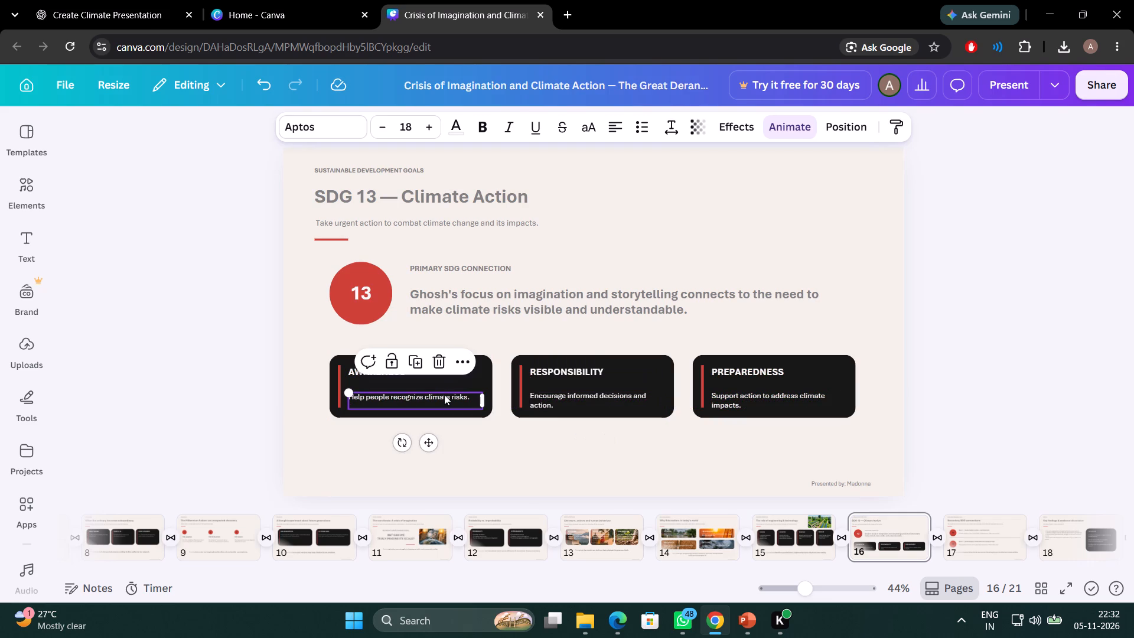
click(444, 395)
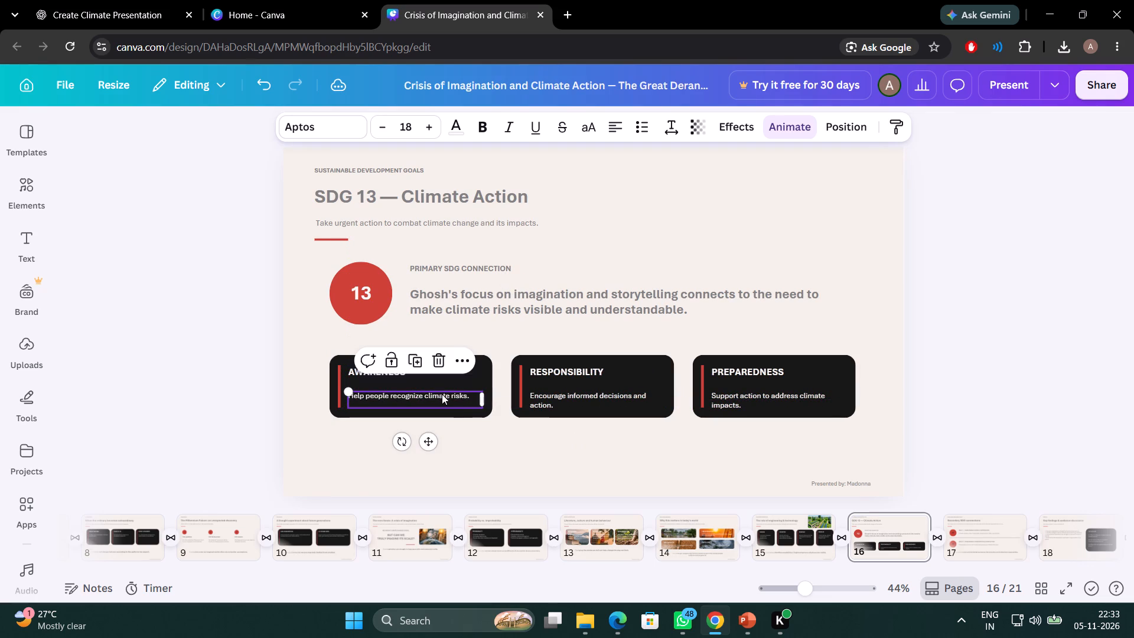
Set the AWARENESS, RESPONSIBILITY and PREPAREDNESS card headings on page 16 to font size 35.
click(398, 377)
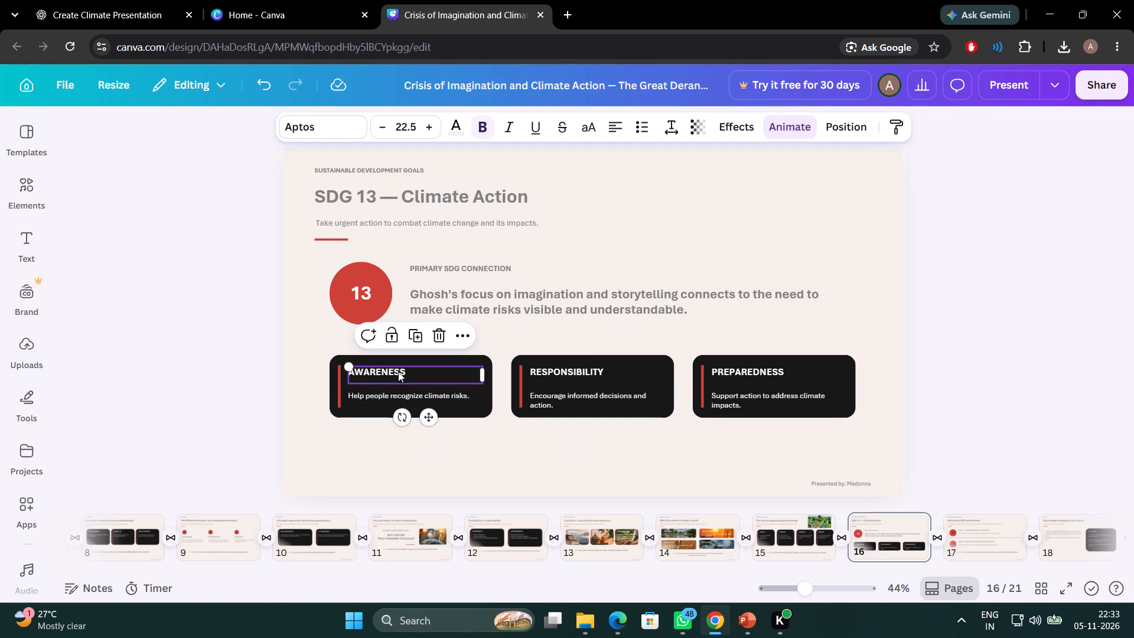
click(405, 133)
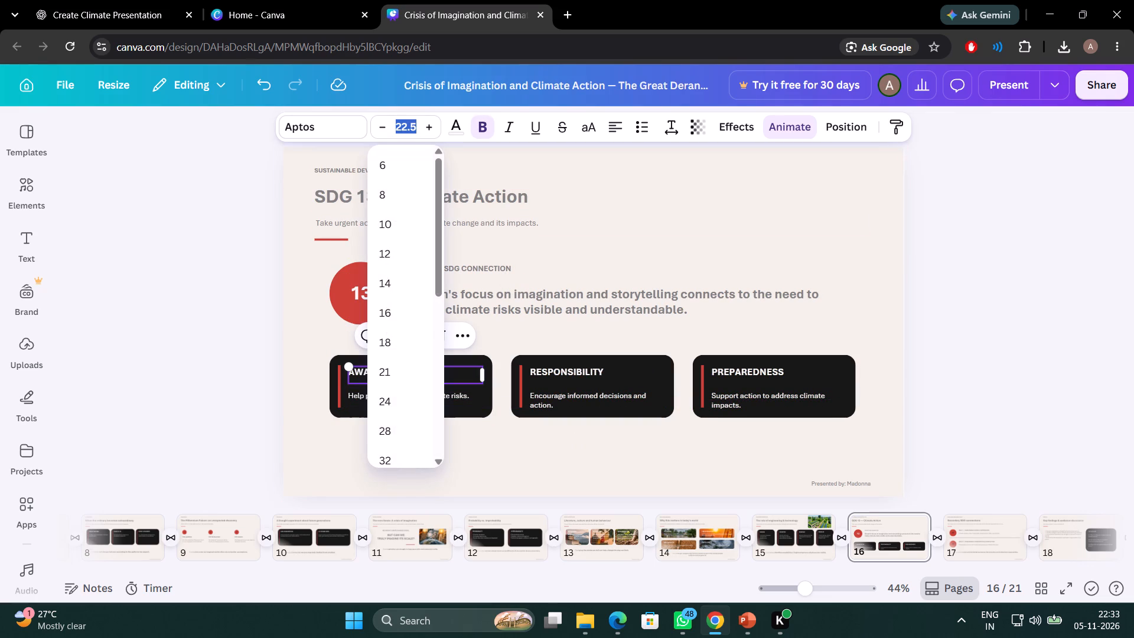
text(35)
key(Return)
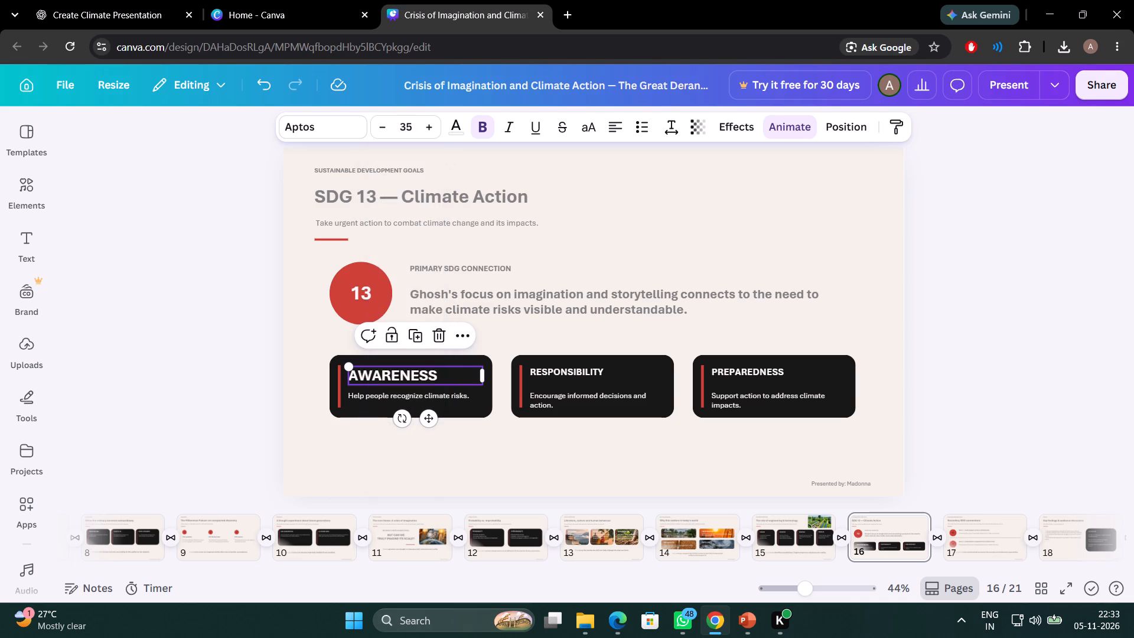
click(537, 367)
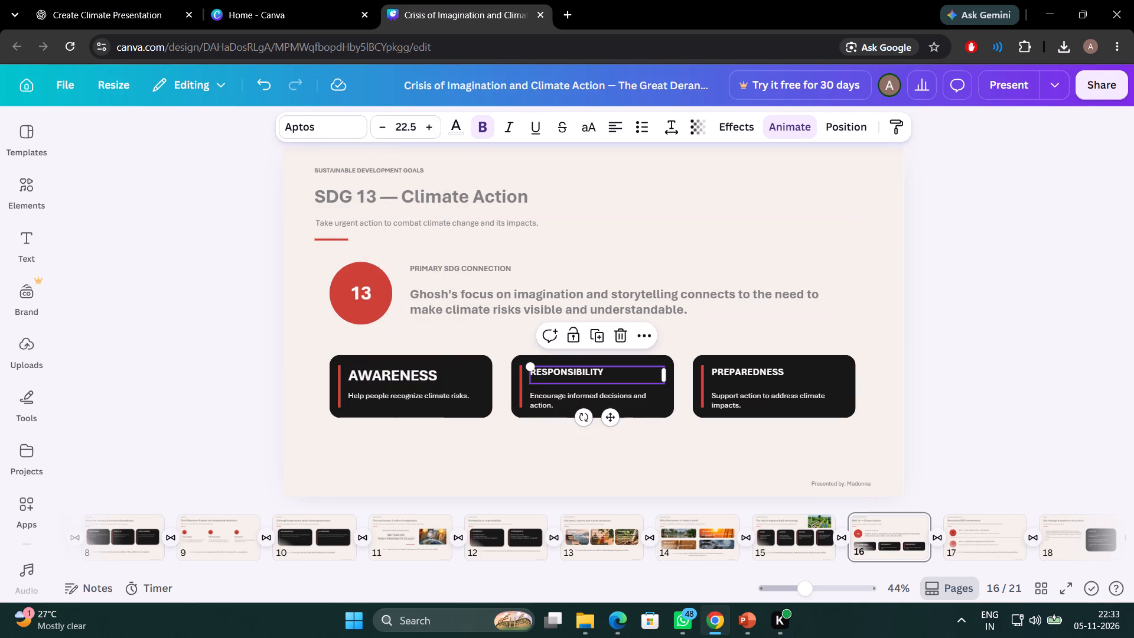
click(414, 134)
text(35)
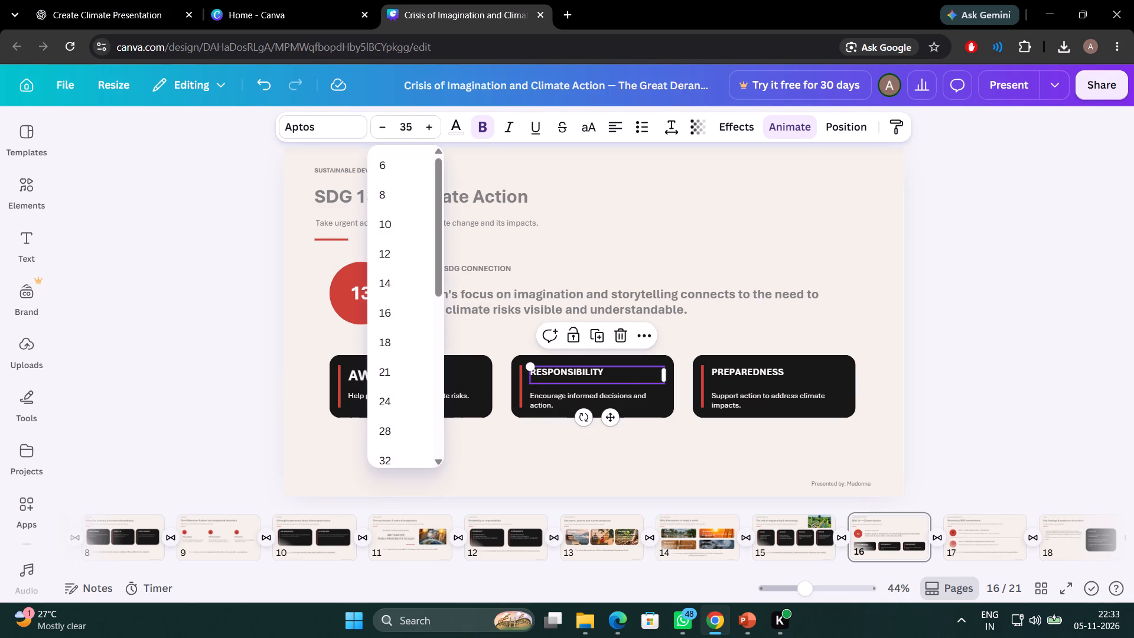
key(Return)
click(732, 372)
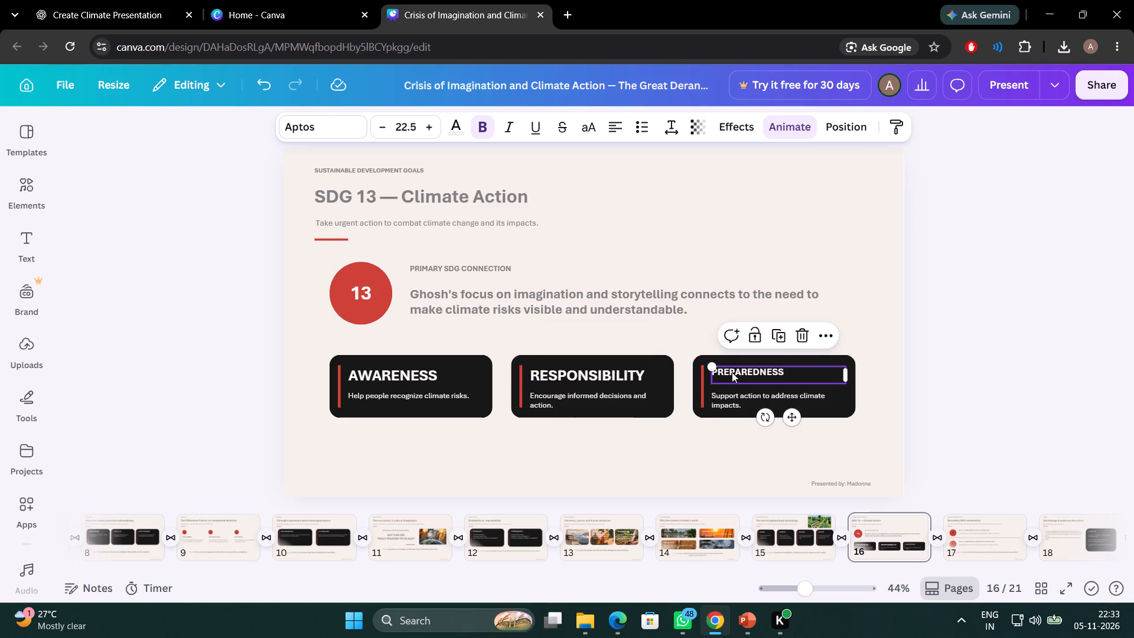
click(402, 131)
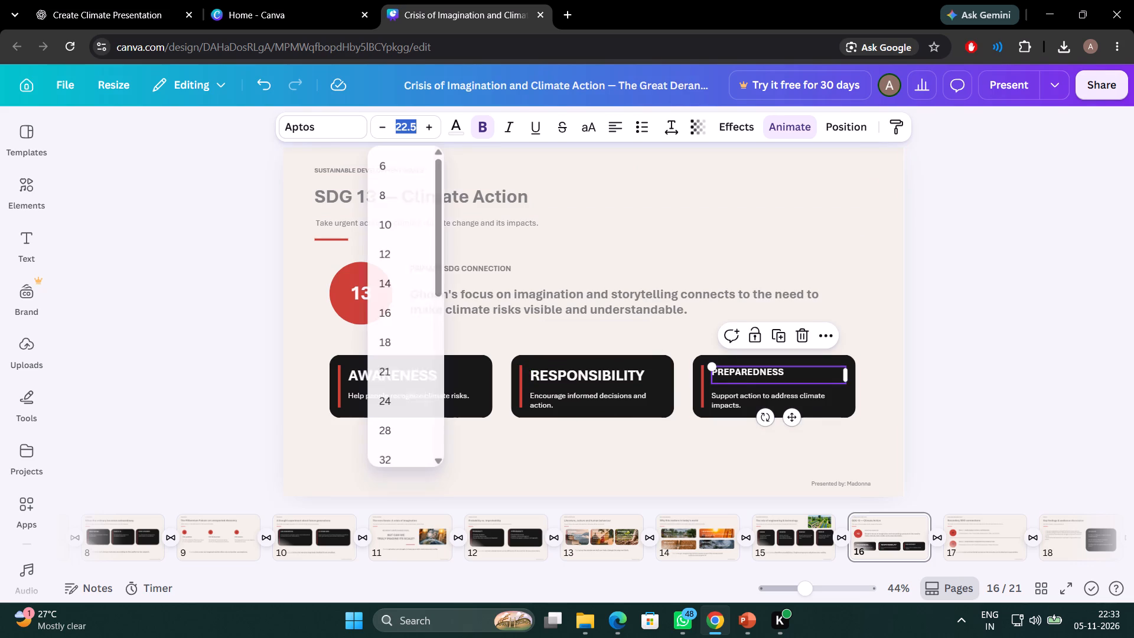
text(35)
key(Return)
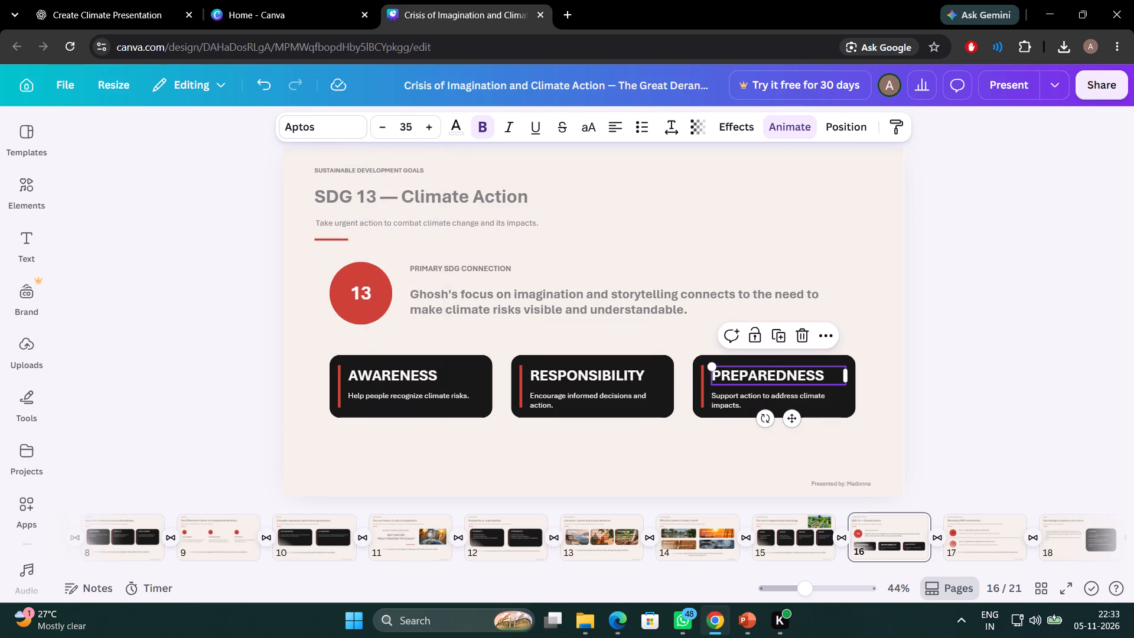
click(878, 415)
Nudge the PREPAREDNESS heading slightly upward within its card.
click(798, 378)
key(Up)
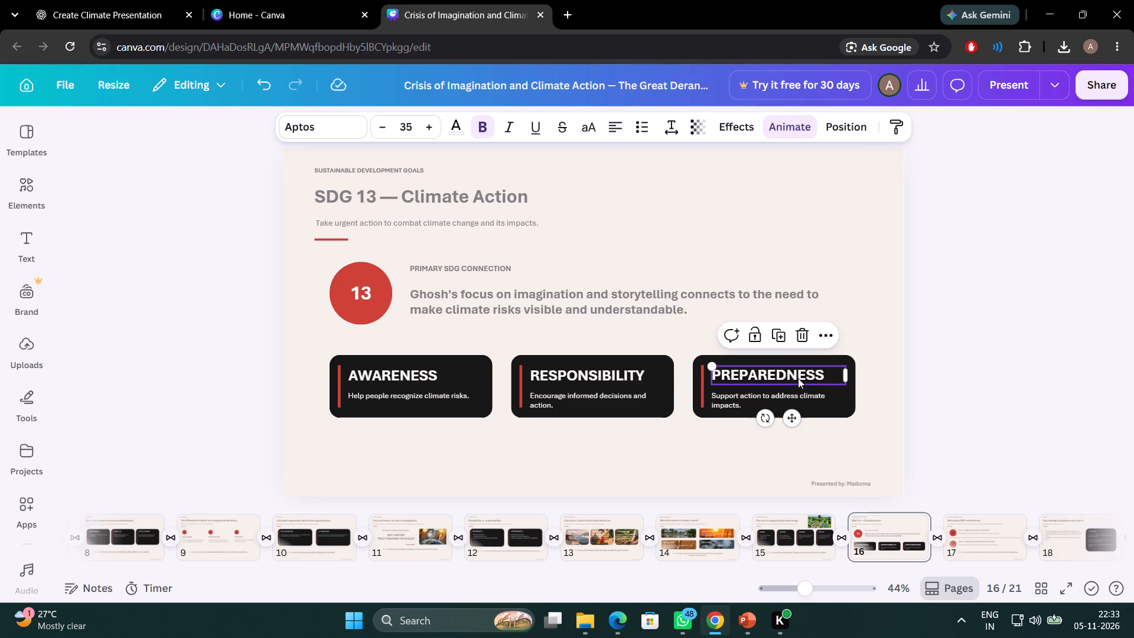
Nudge the descriptions in the PREPAREDNESS and RESPONSIBILITY cards on page 16 slightly upward, comparing them with the AWARENESS description.
click(774, 392)
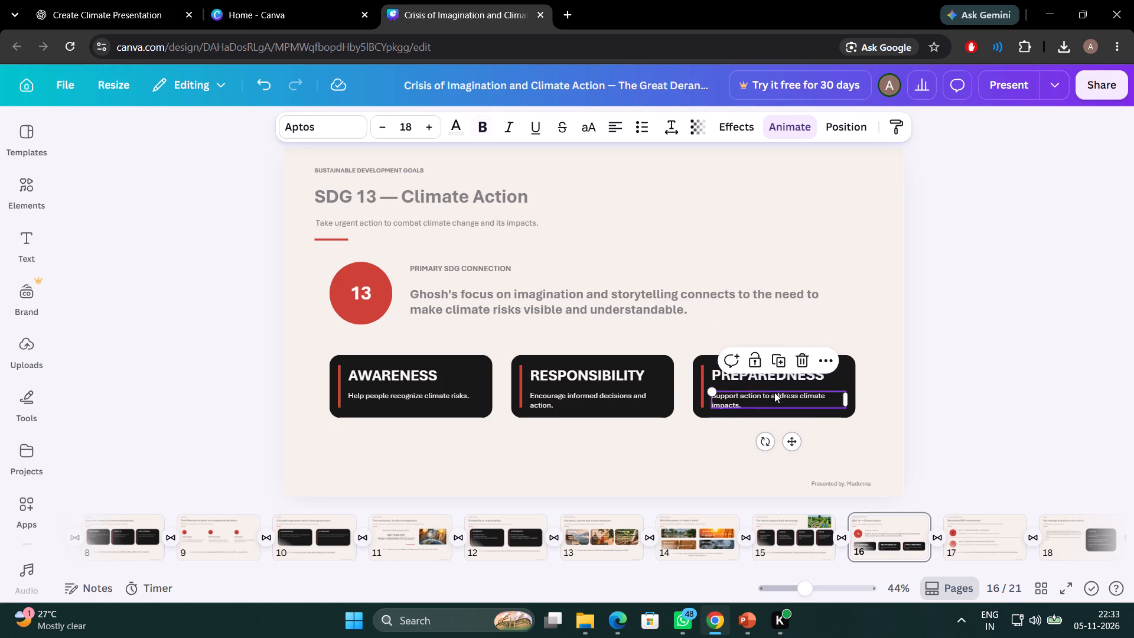
key(Up)
key(Up)
key(Up)
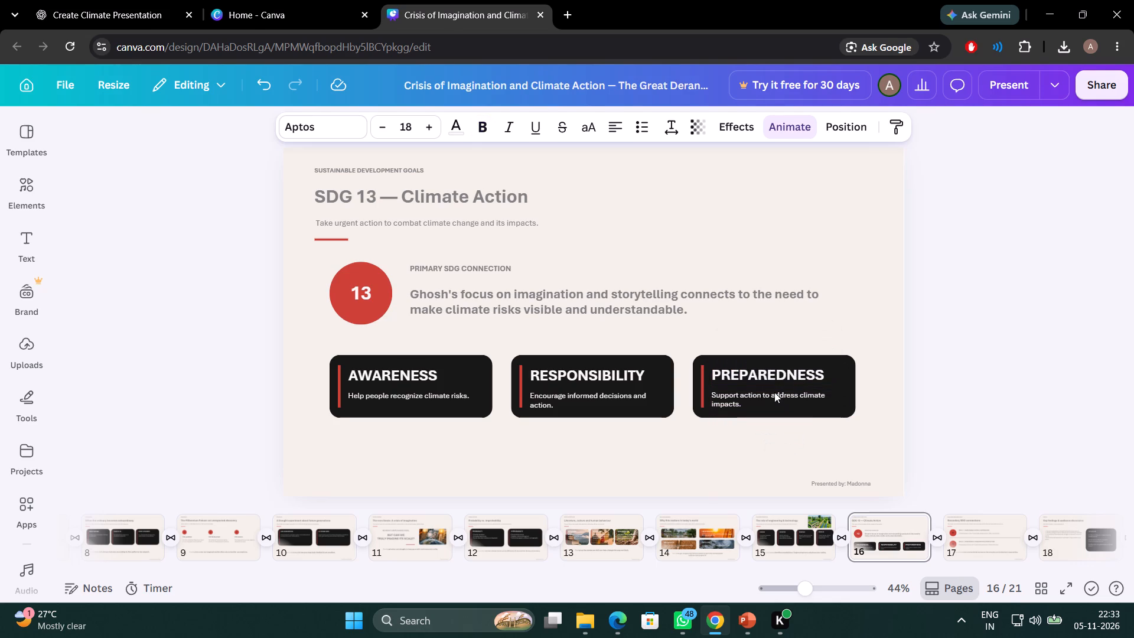
click(641, 395)
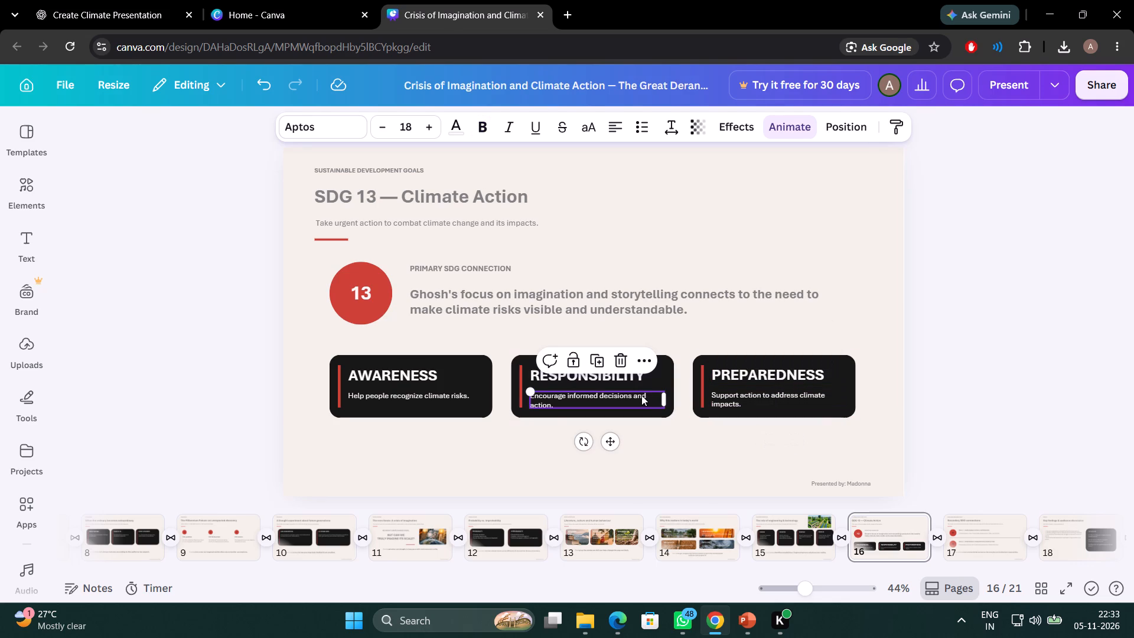
key(Up)
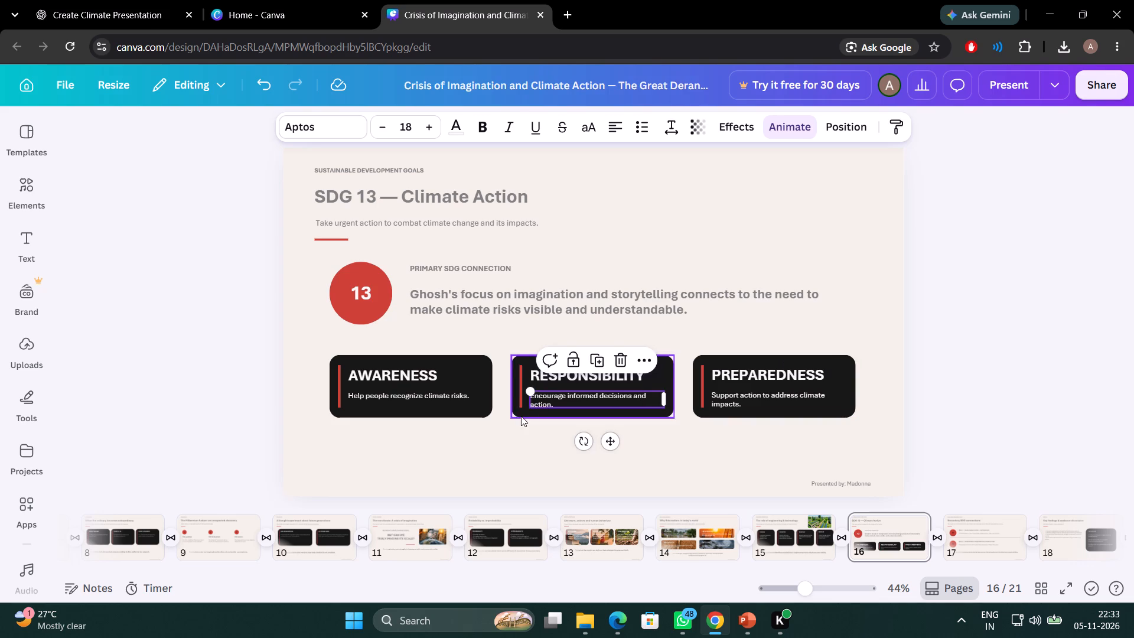
click(725, 398)
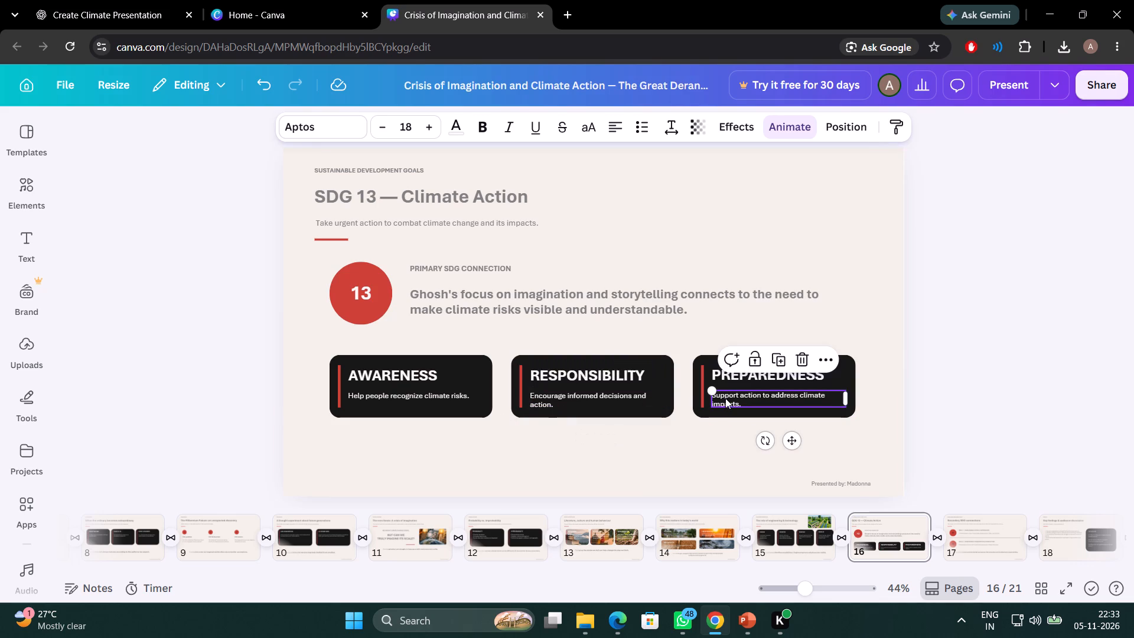
key(Up)
key(Down)
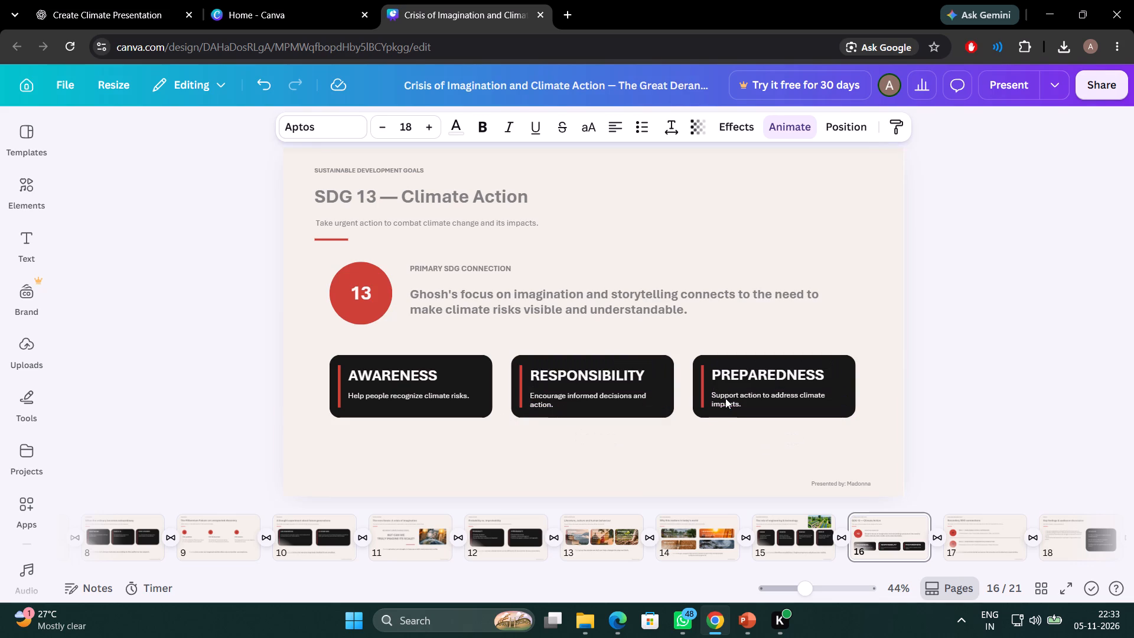
click(652, 398)
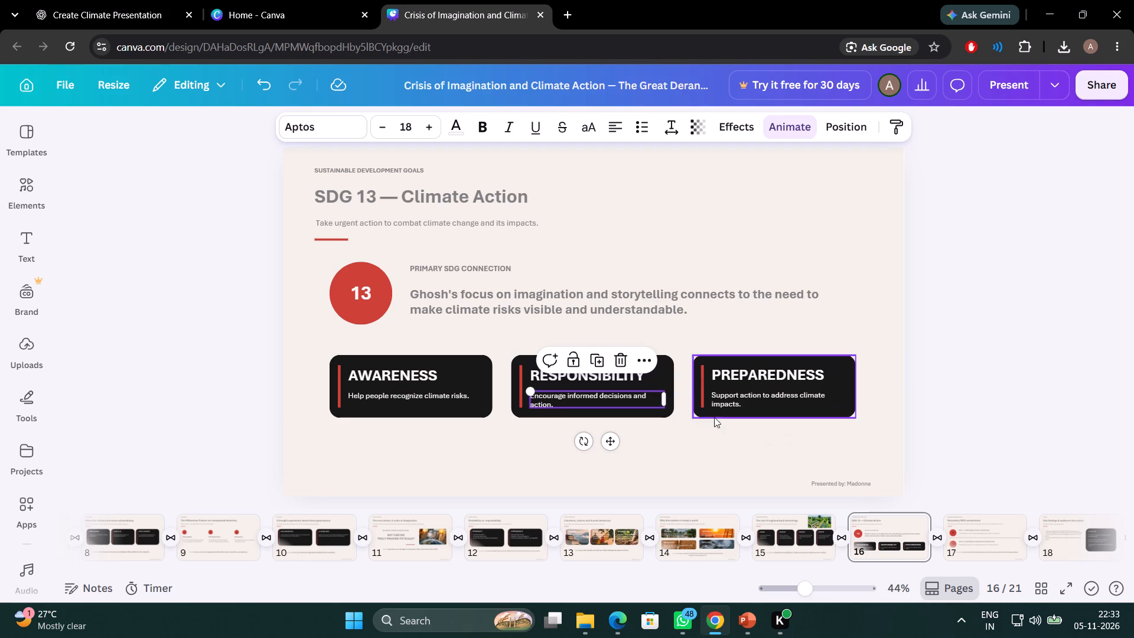
click(722, 403)
key(Up)
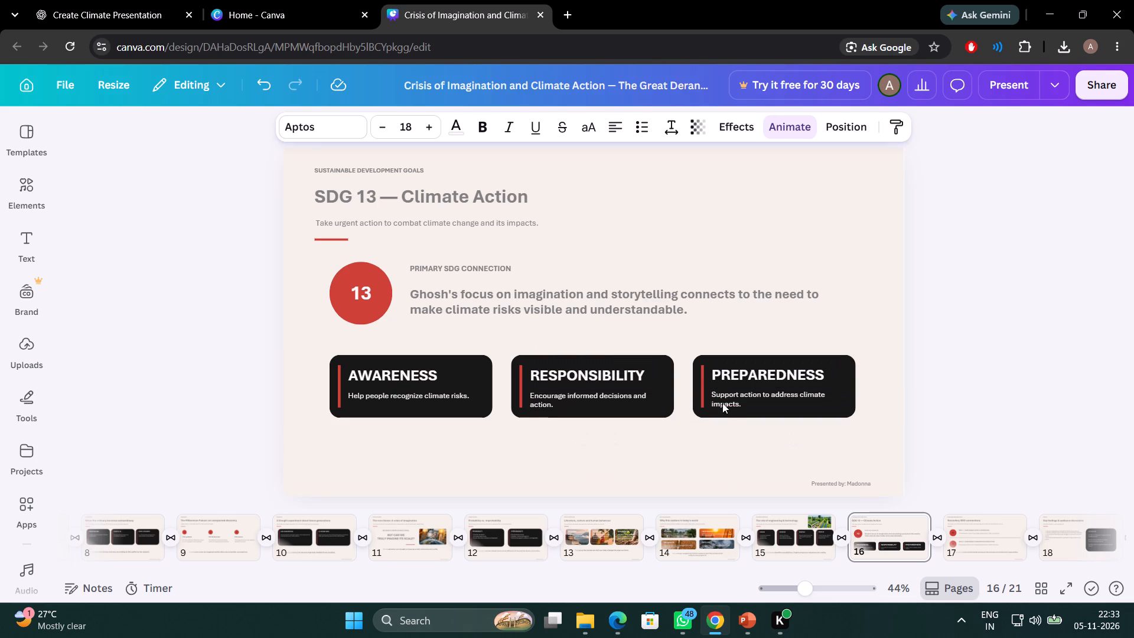
key(Up)
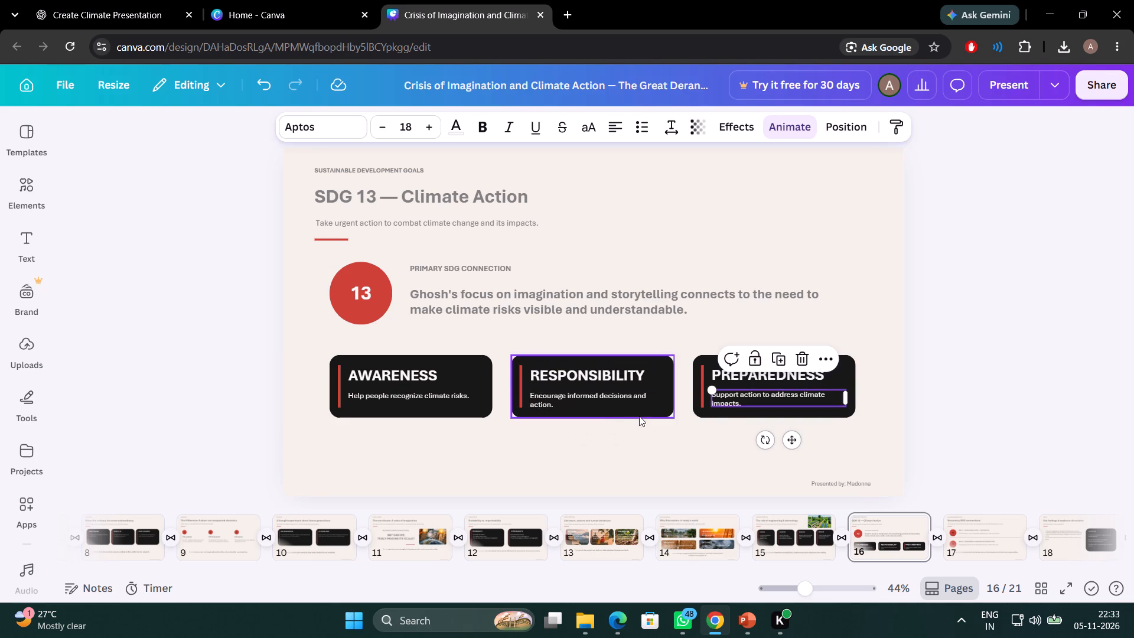
click(625, 402)
key(Up)
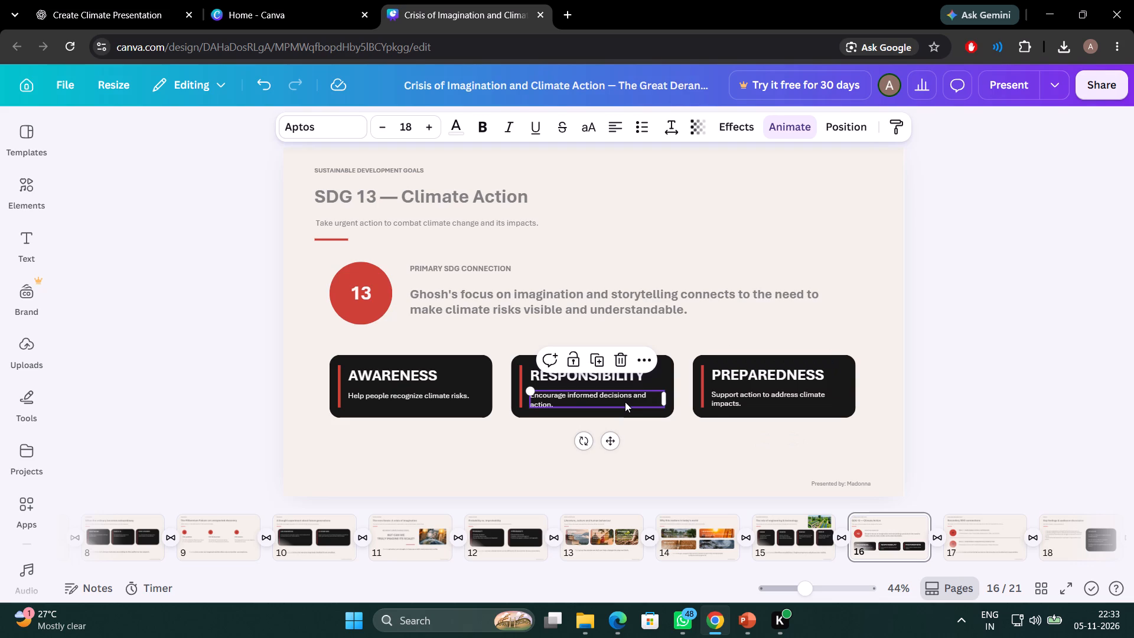
click(452, 400)
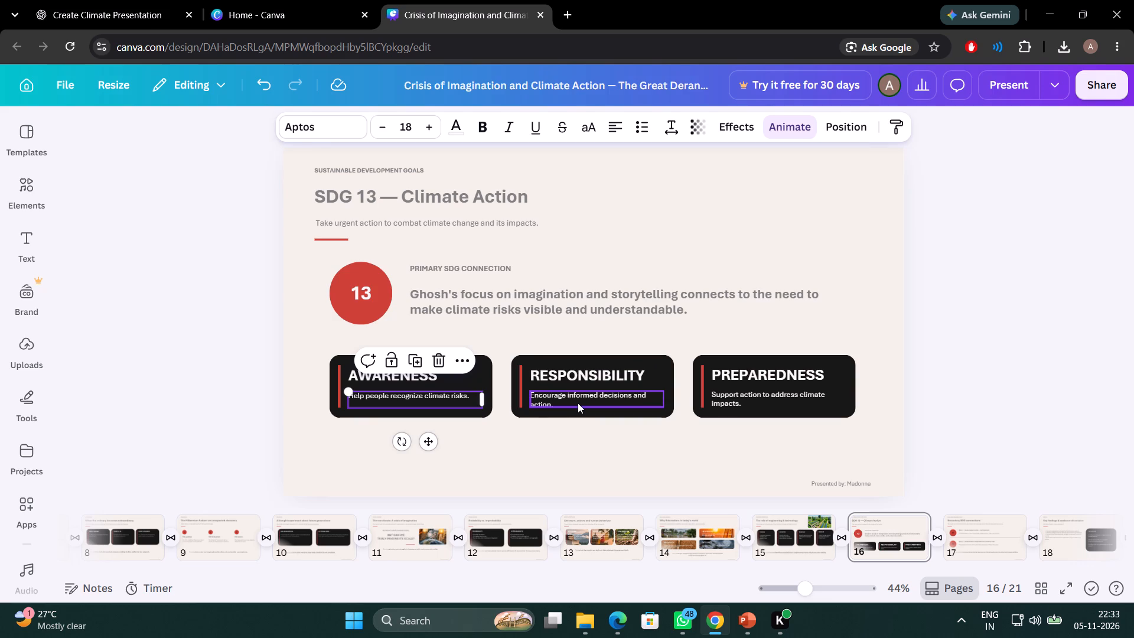
click(931, 391)
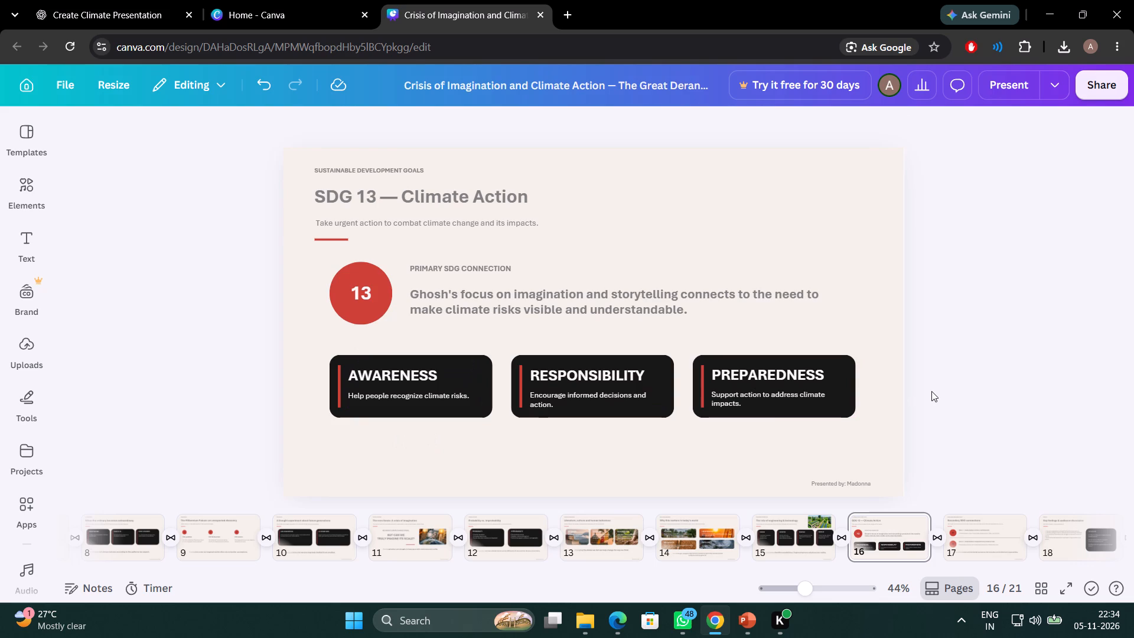
Nudge the RESPONSIBILITY and PREPAREDNESS descriptions slightly further upward, and preview page 16 in full-screen presentation mode.
click(569, 406)
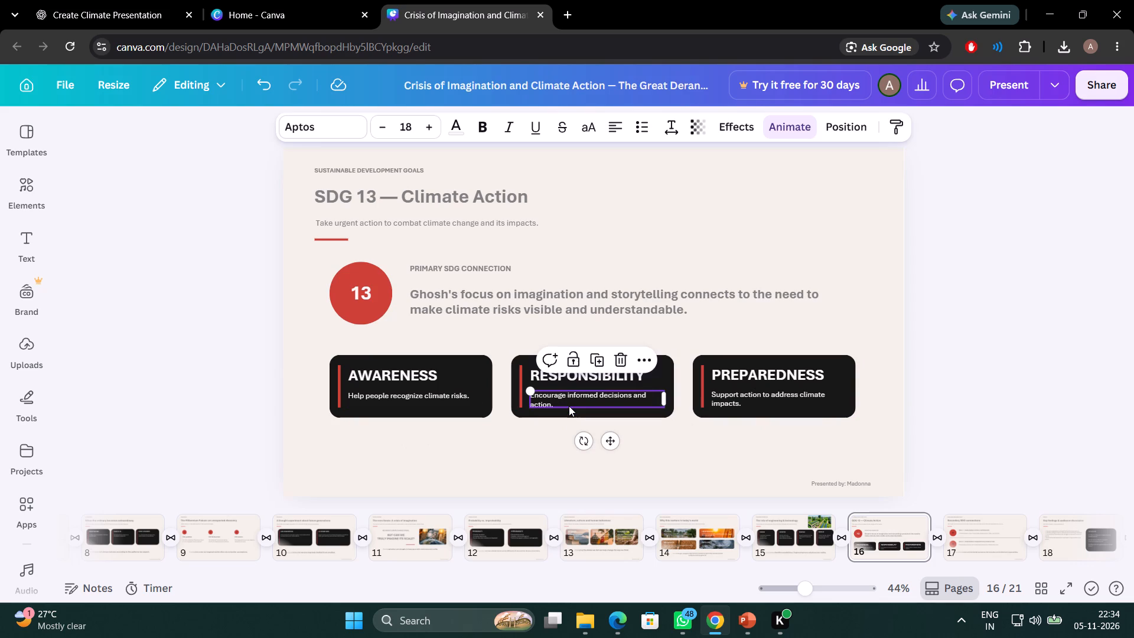
key(Up)
key(Up)
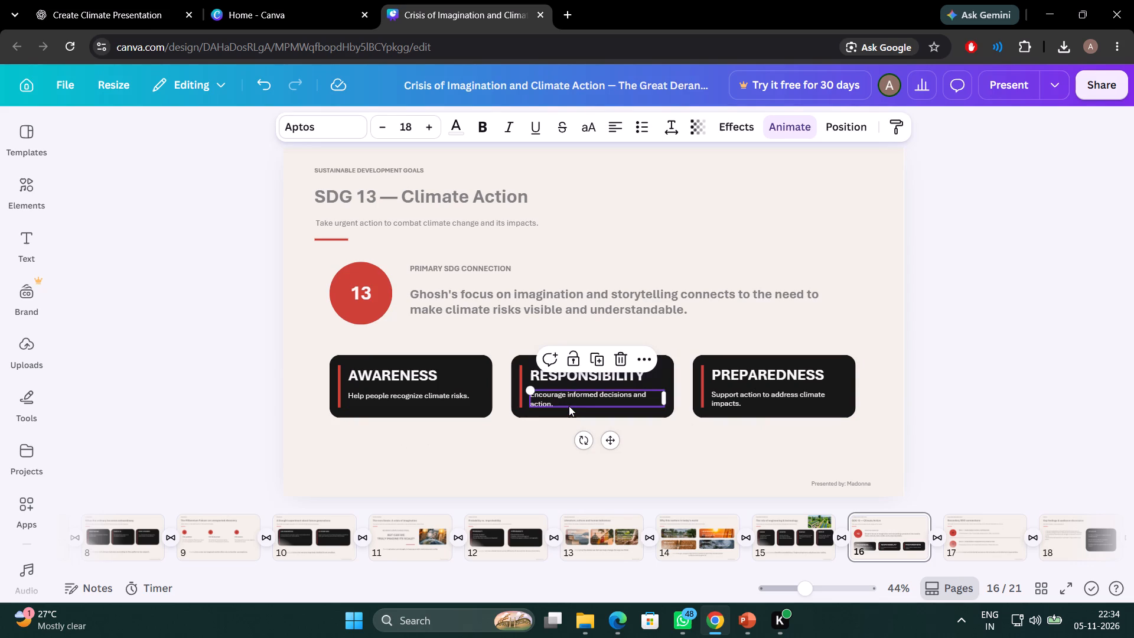
click(743, 402)
key(Up)
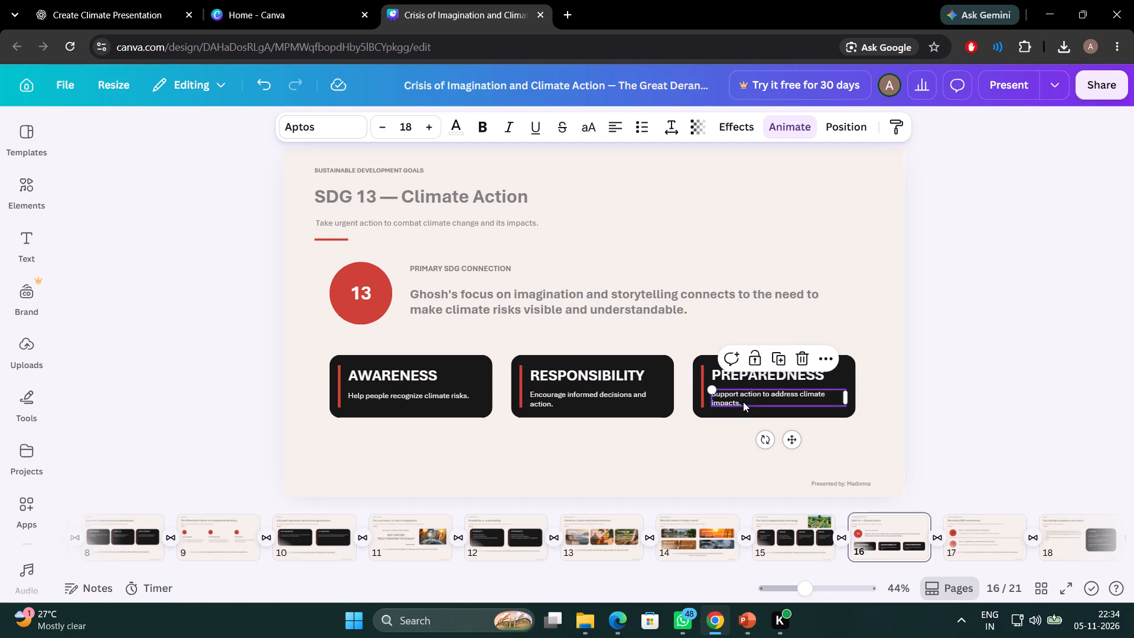
click(1065, 363)
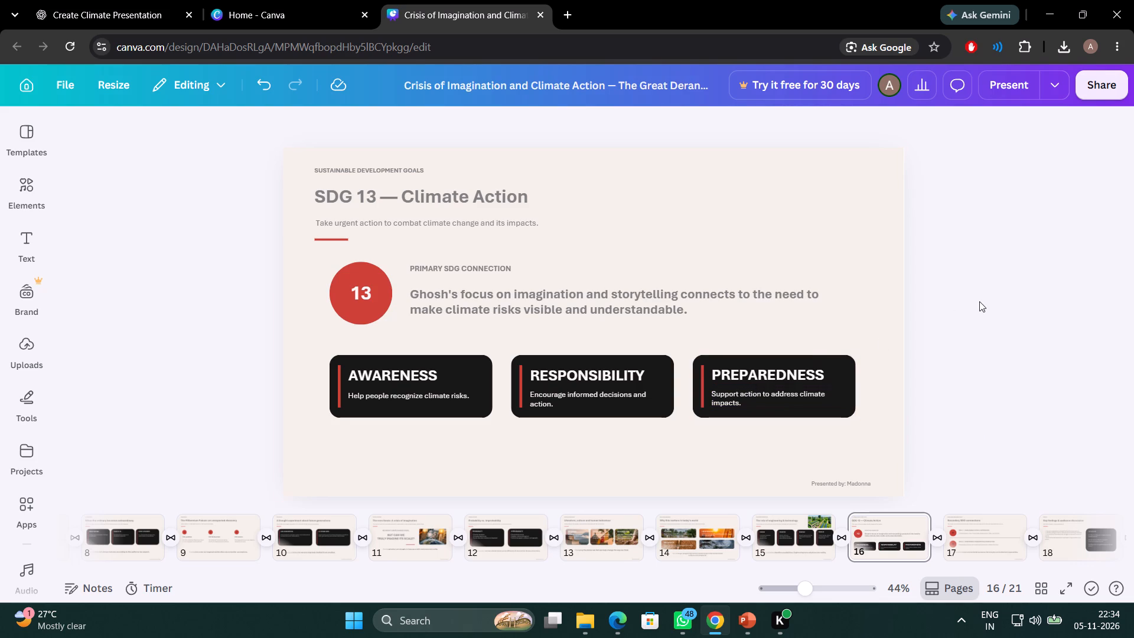
click(1000, 93)
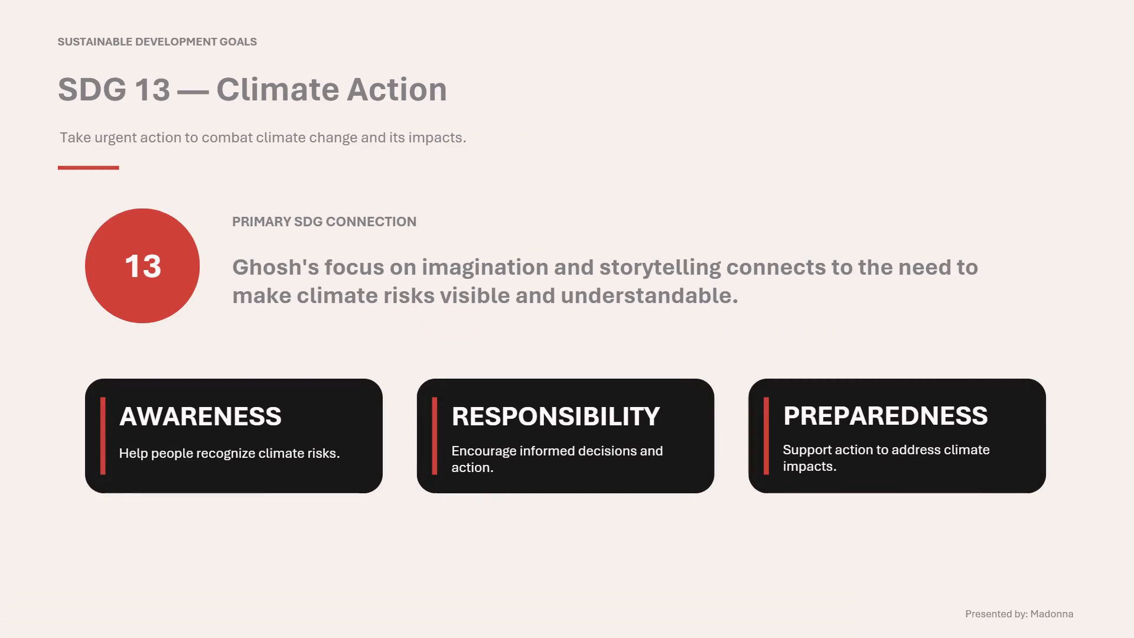
key(Escape)
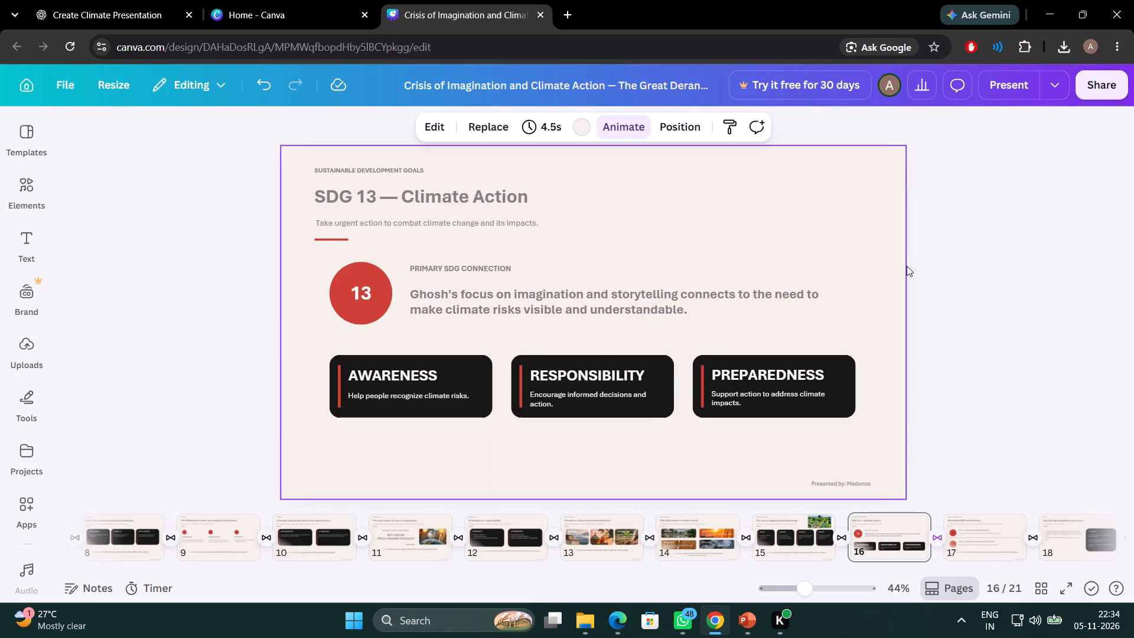
Nudge the AWARENESS heading on page 16 slightly downward within its card.
click(415, 367)
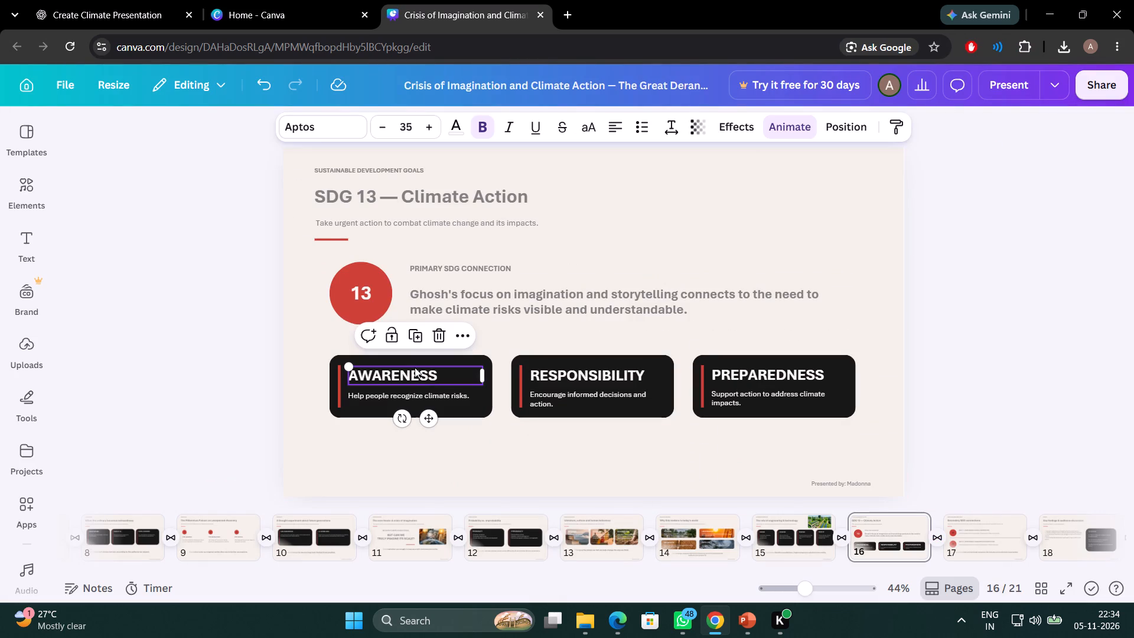
key(Down)
key(Down)
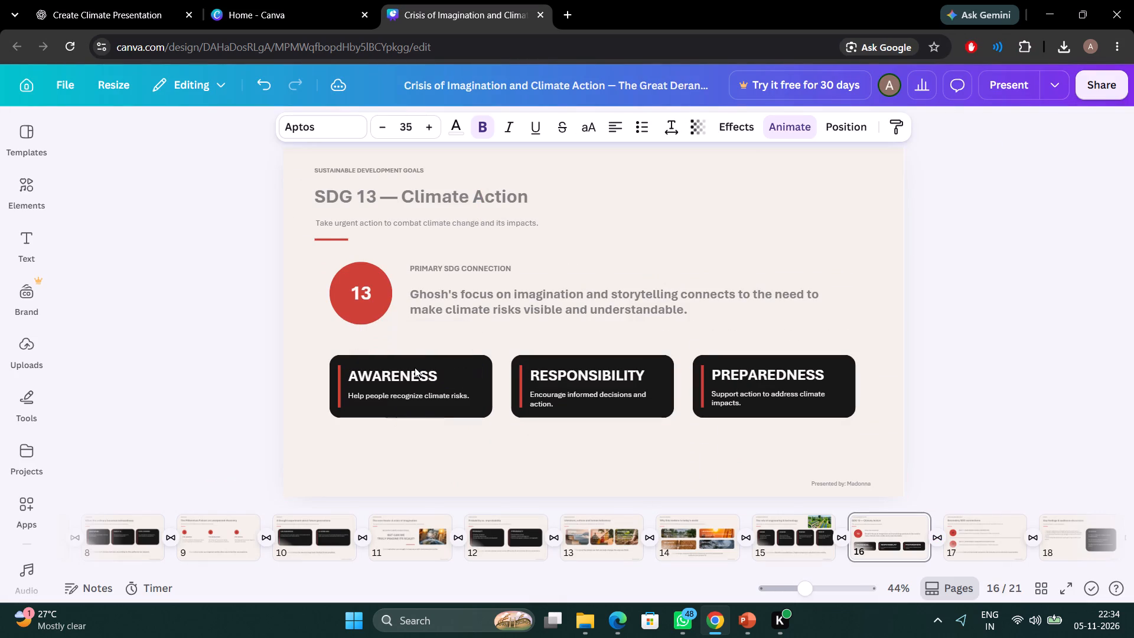
key(Down)
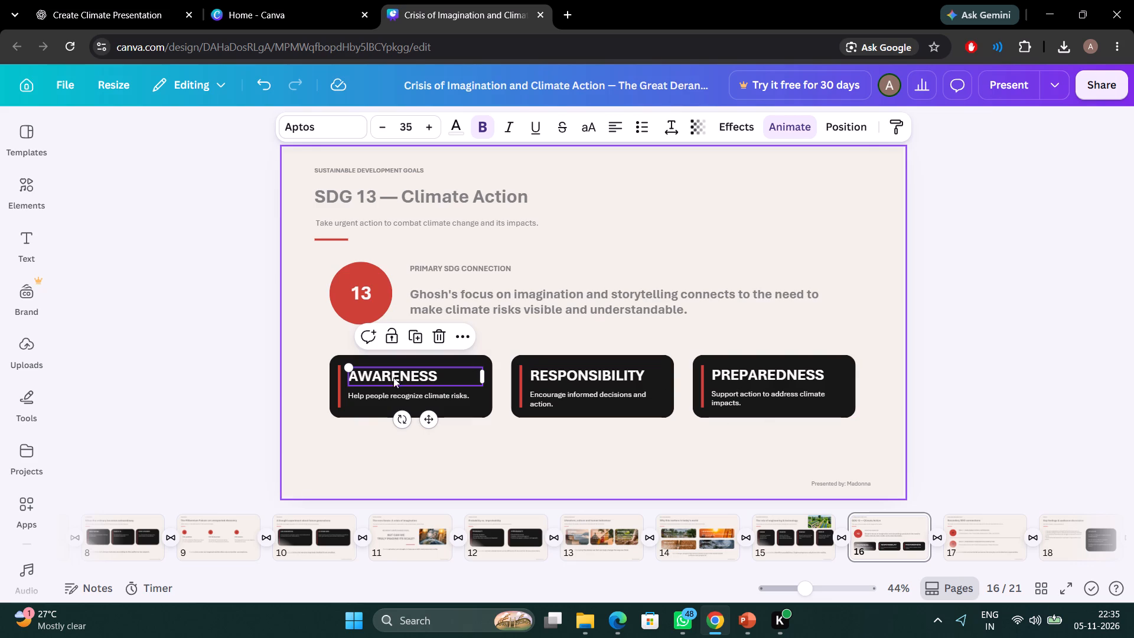
Widen the RESPONSIBILITY description's text box to about 445 so the text fits on one line, and shift it slightly left within the card.
click(390, 396)
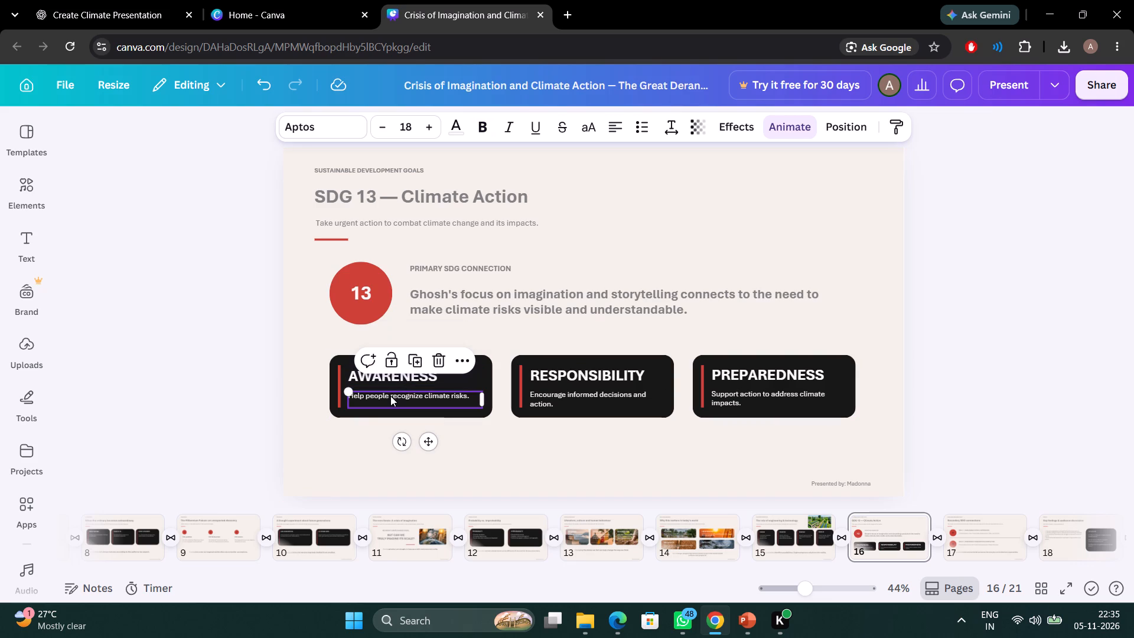
click(560, 398)
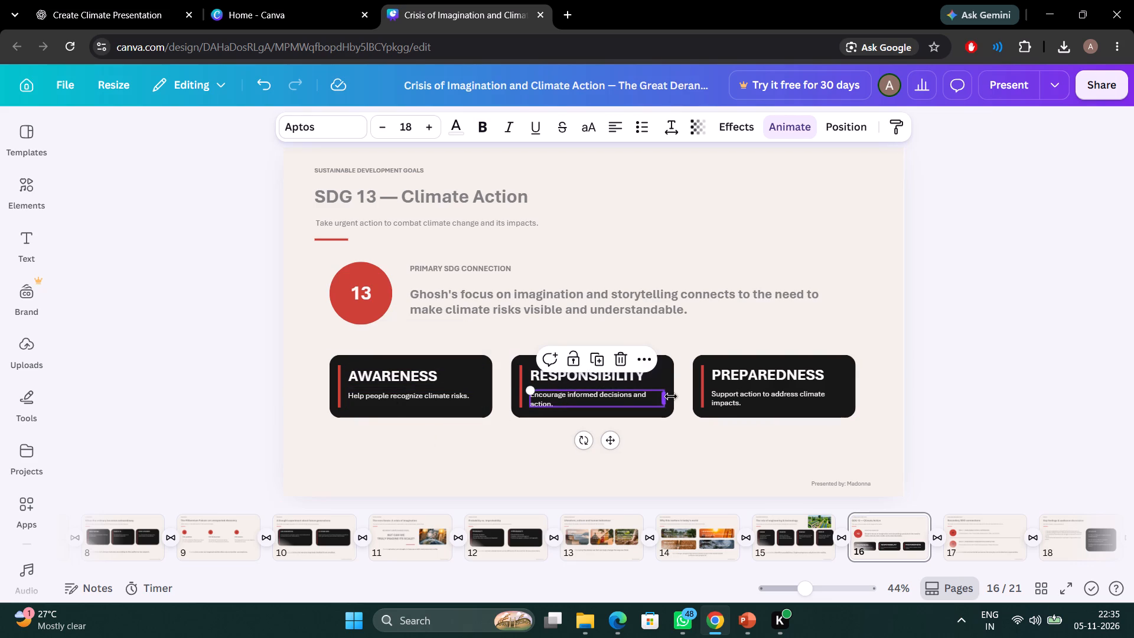
drag(666, 397, 673, 396)
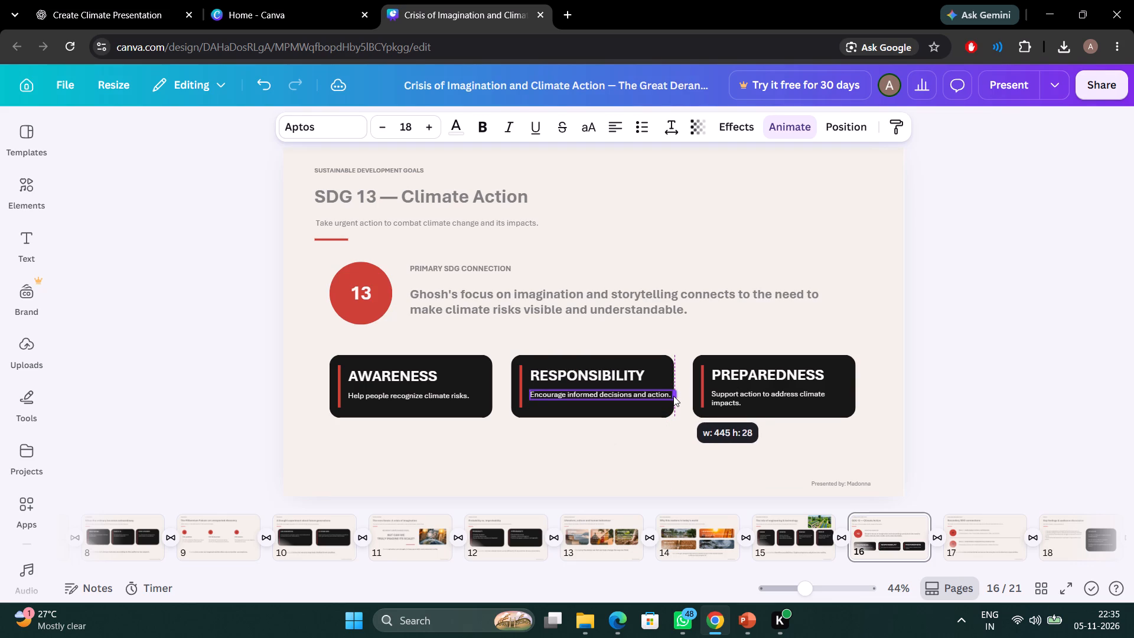
drag(673, 396, 675, 395)
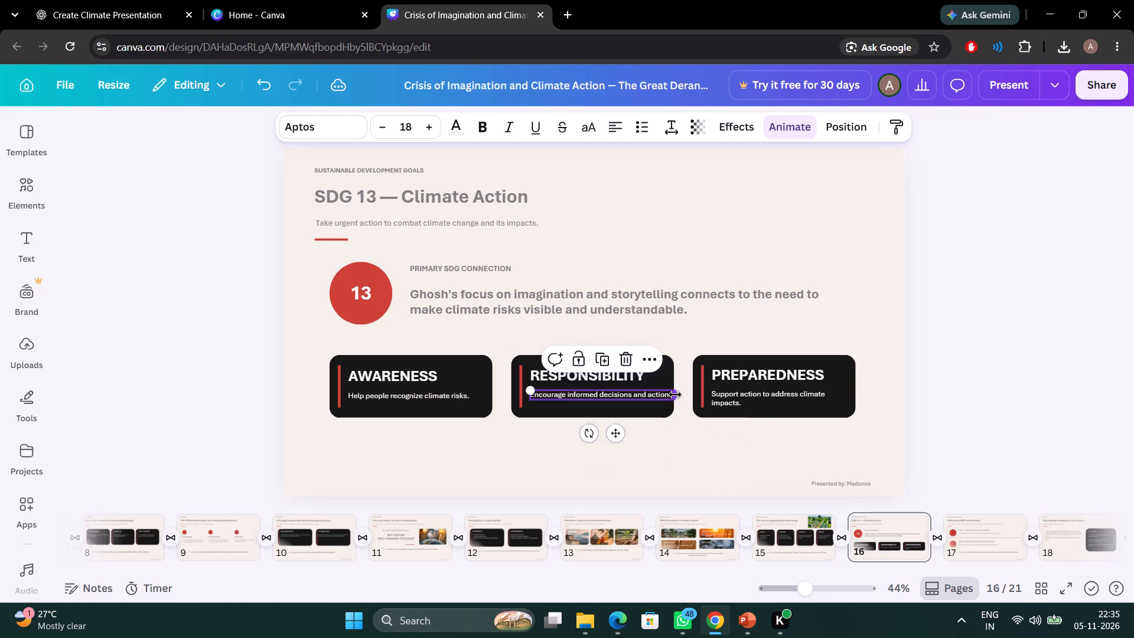
click(548, 398)
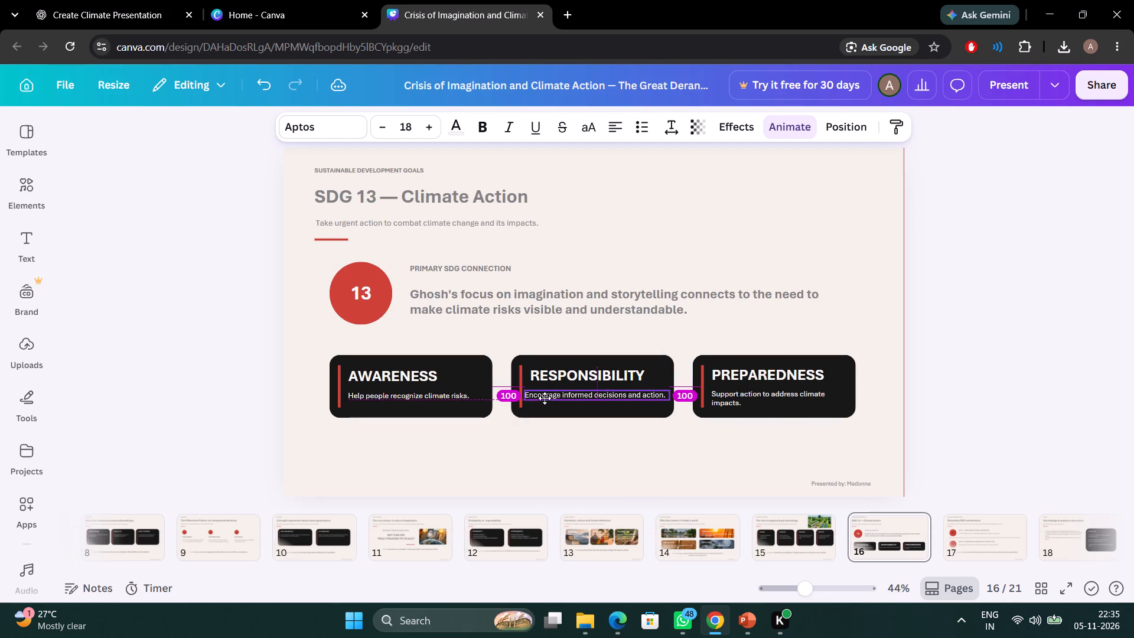
Widen the PREPAREDNESS description's text box until the text fits on one line, and shift it left inside the card, level with the other descriptions.
click(722, 401)
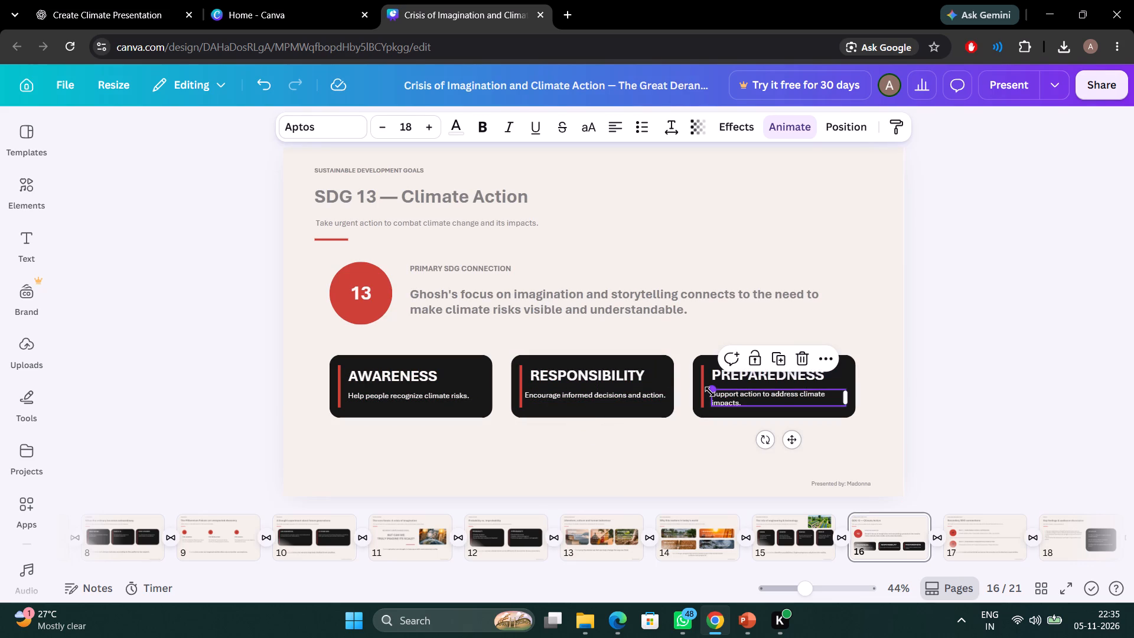
click(710, 390)
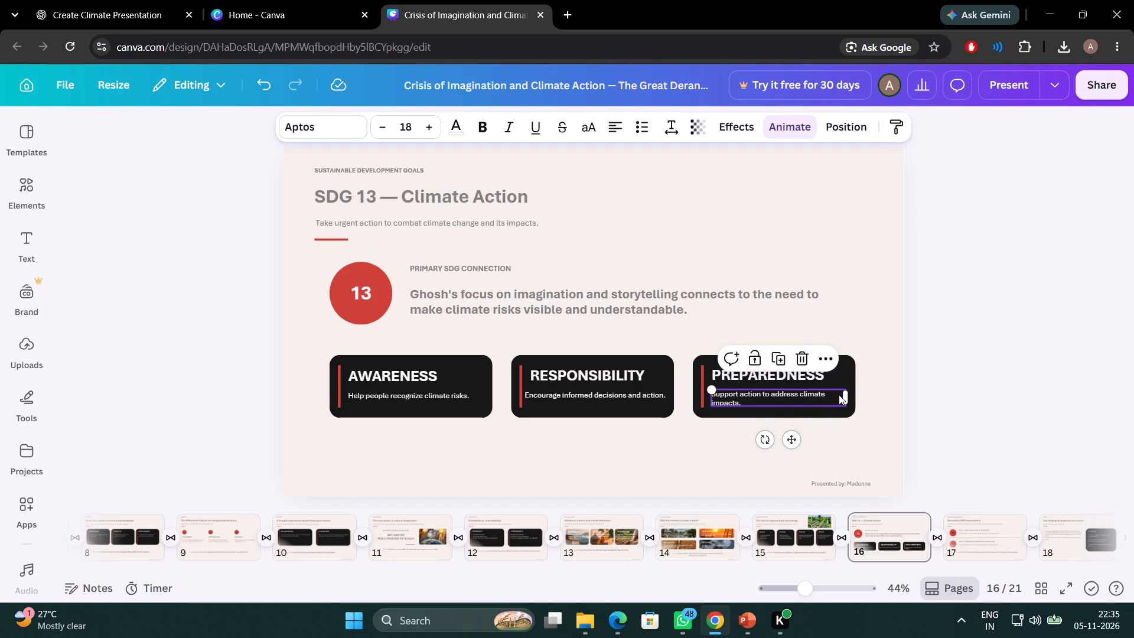
drag(846, 393, 856, 394)
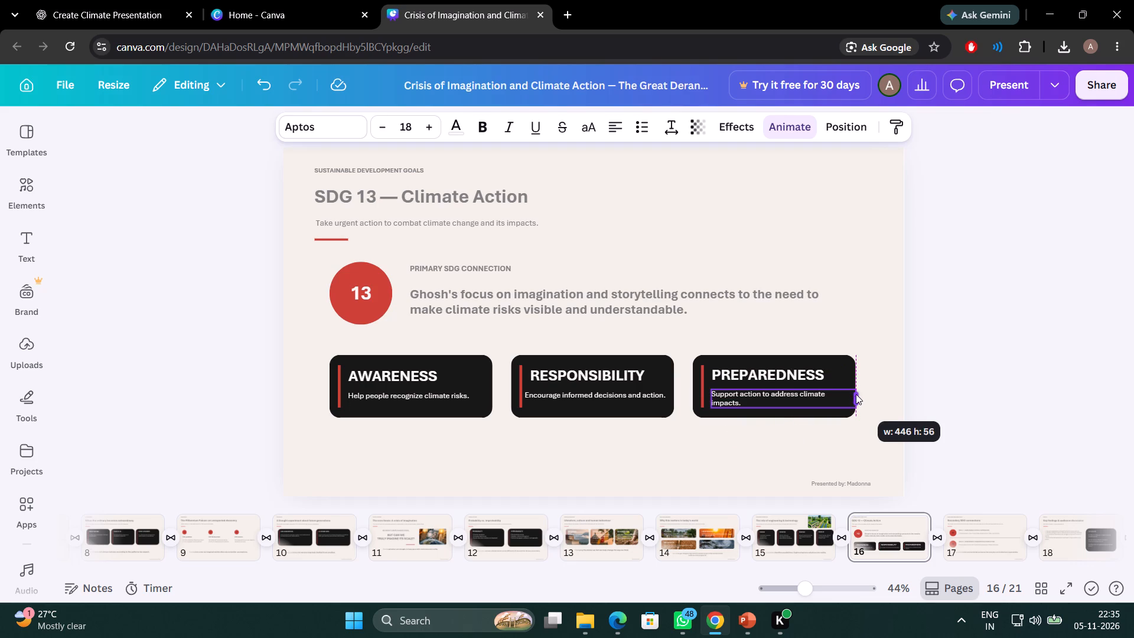
drag(856, 394, 859, 393)
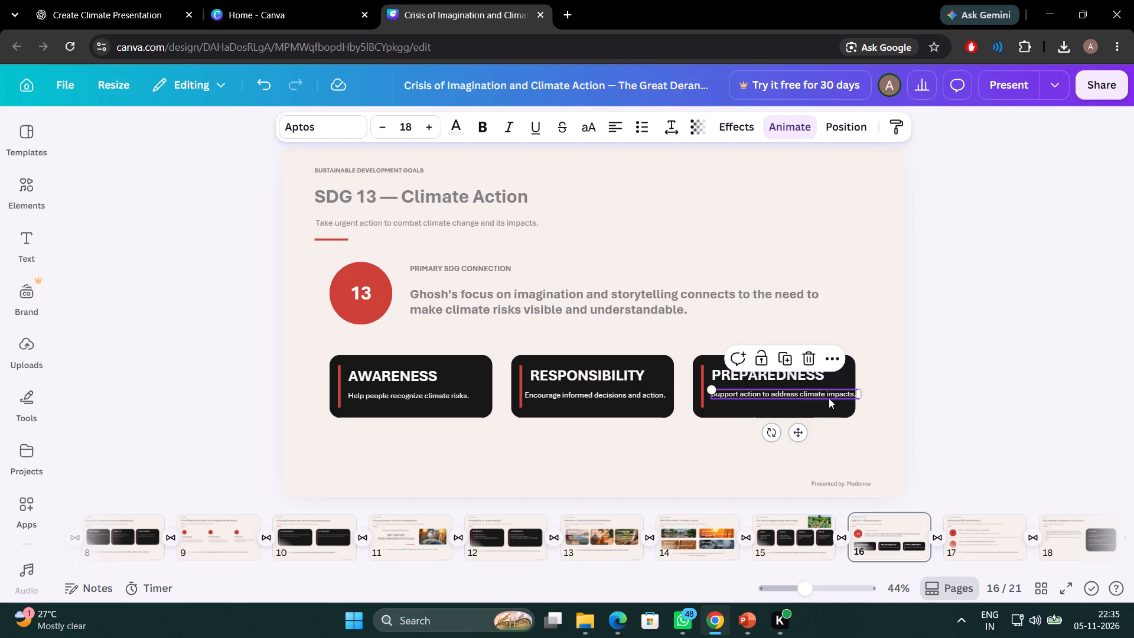
click(829, 396)
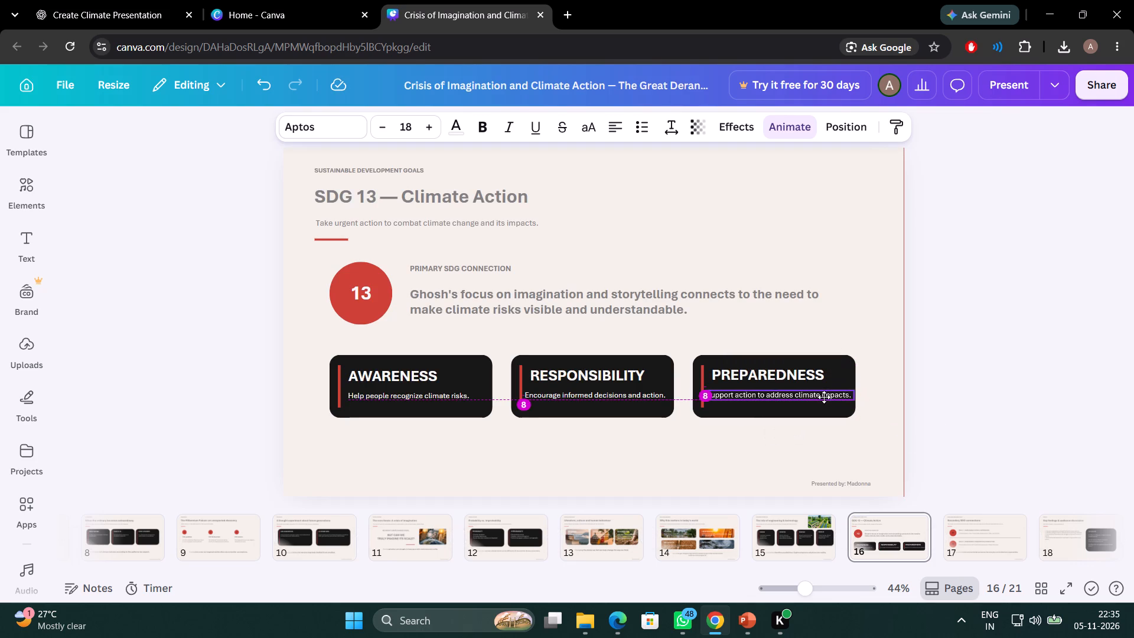
click(981, 393)
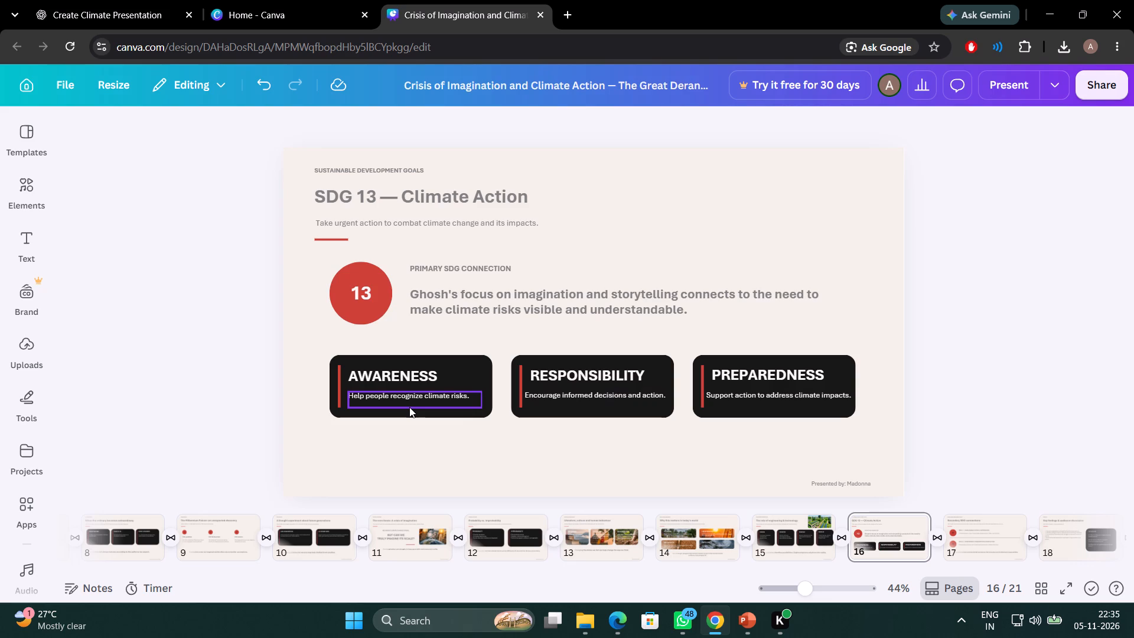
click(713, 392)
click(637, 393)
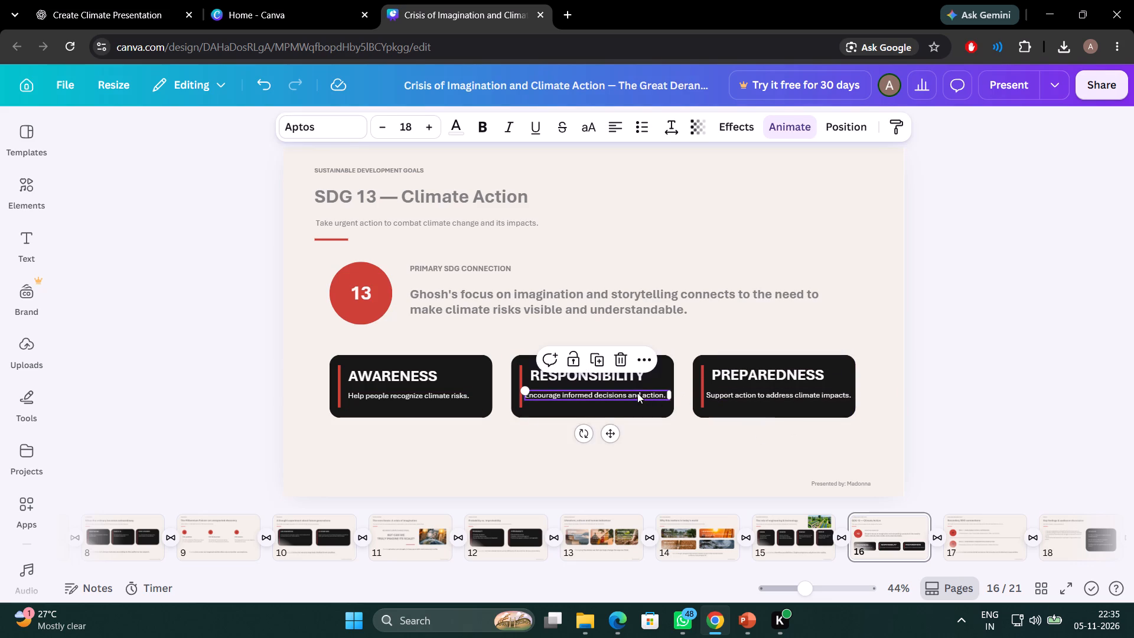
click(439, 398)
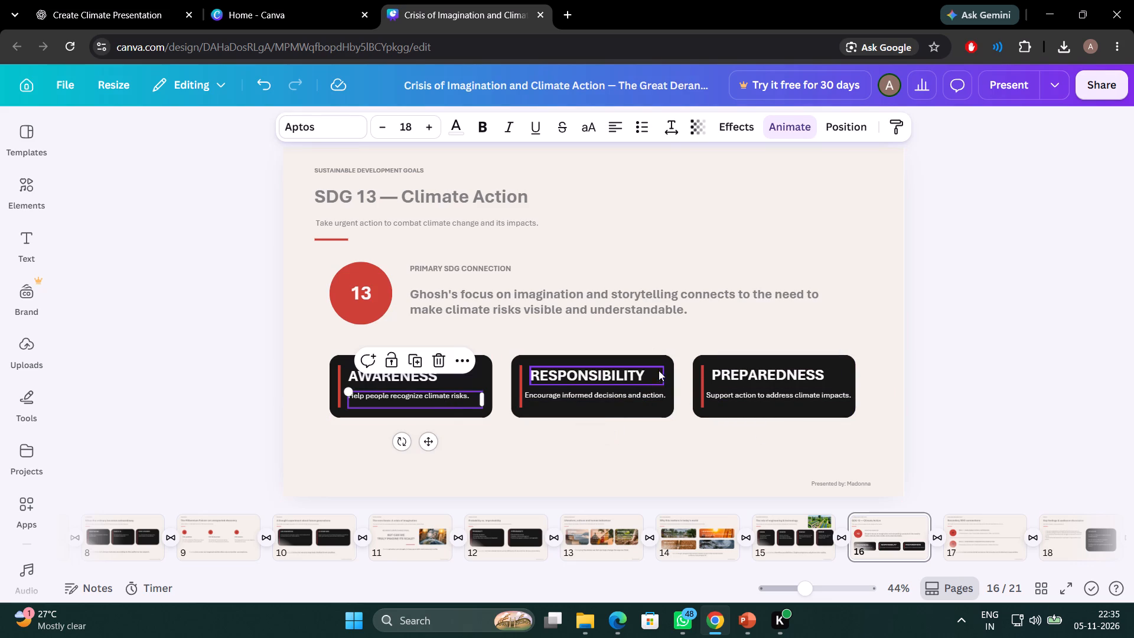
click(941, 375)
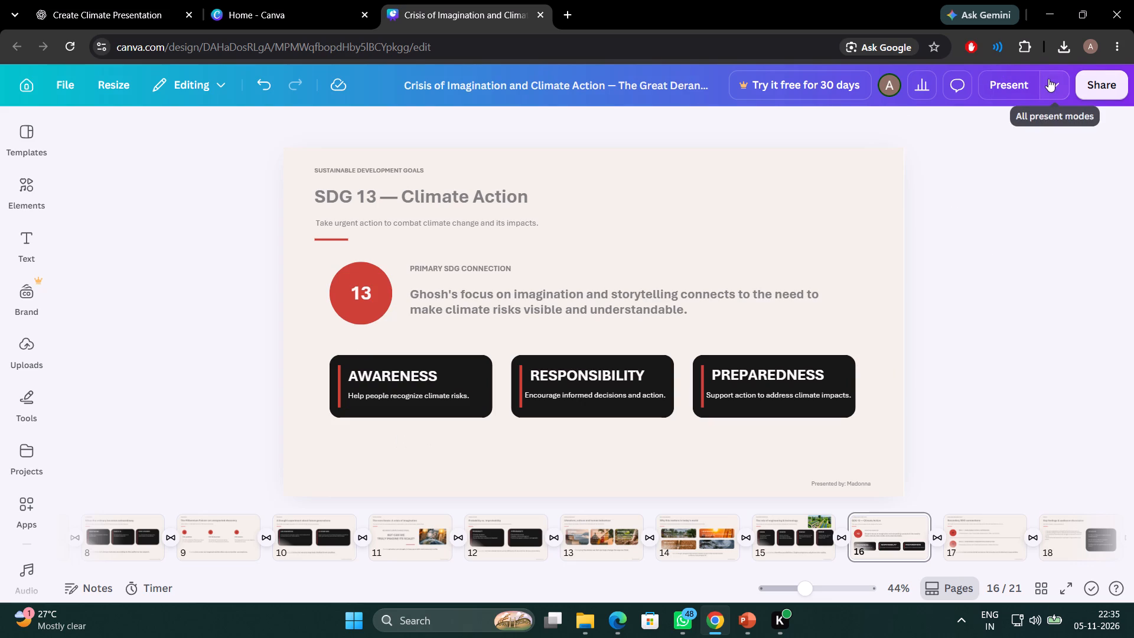
Preview page 16 in full-screen presentation mode and return to the editor.
click(998, 80)
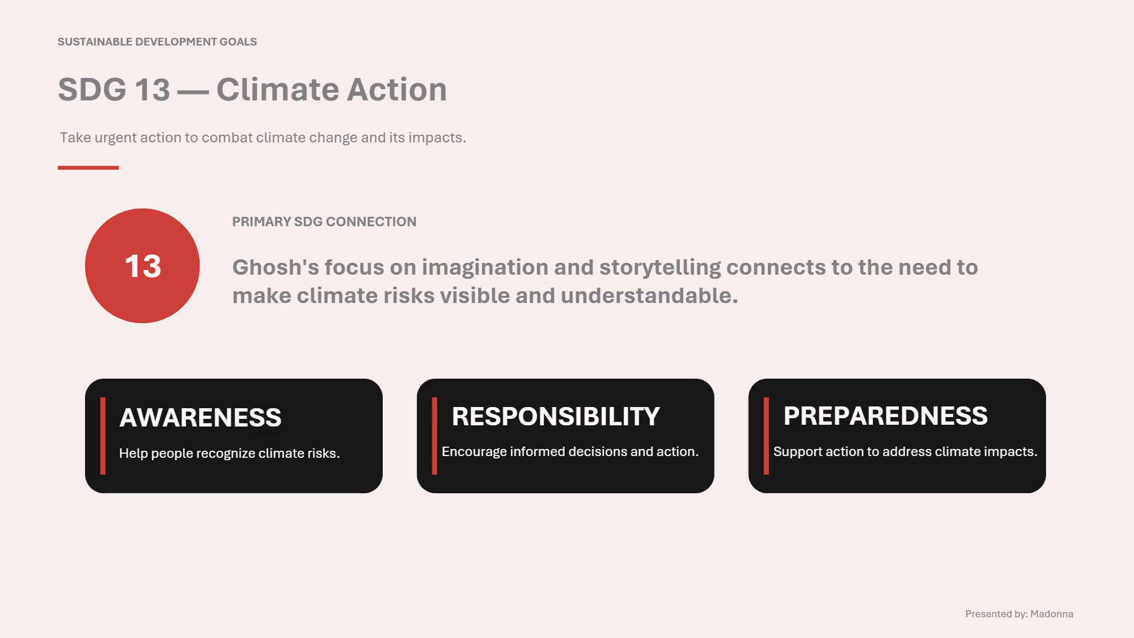
key(Escape)
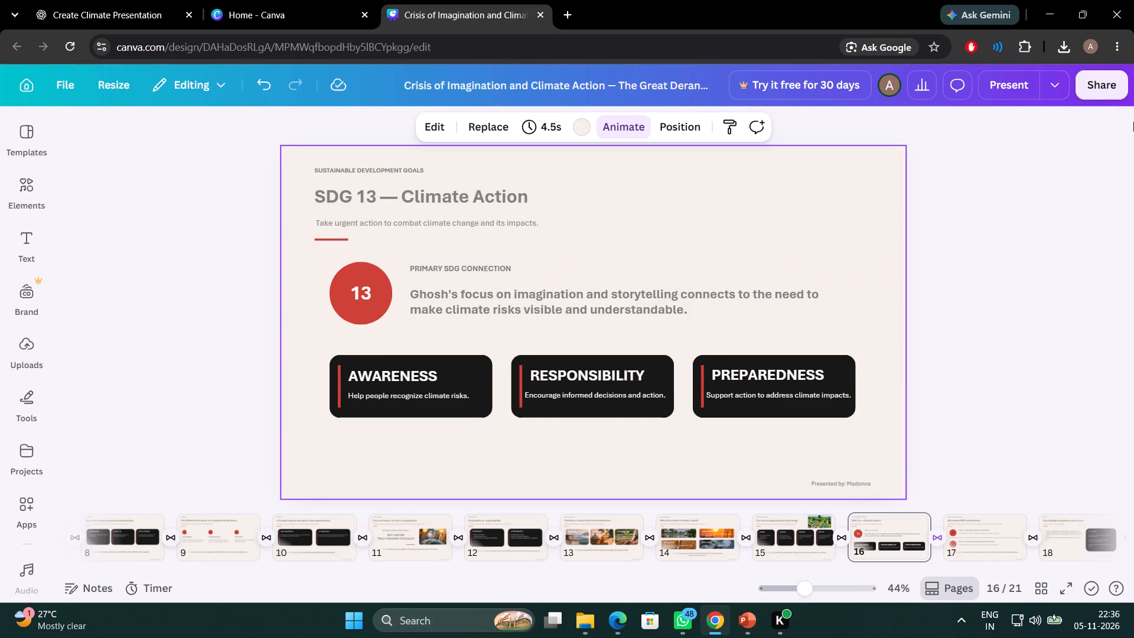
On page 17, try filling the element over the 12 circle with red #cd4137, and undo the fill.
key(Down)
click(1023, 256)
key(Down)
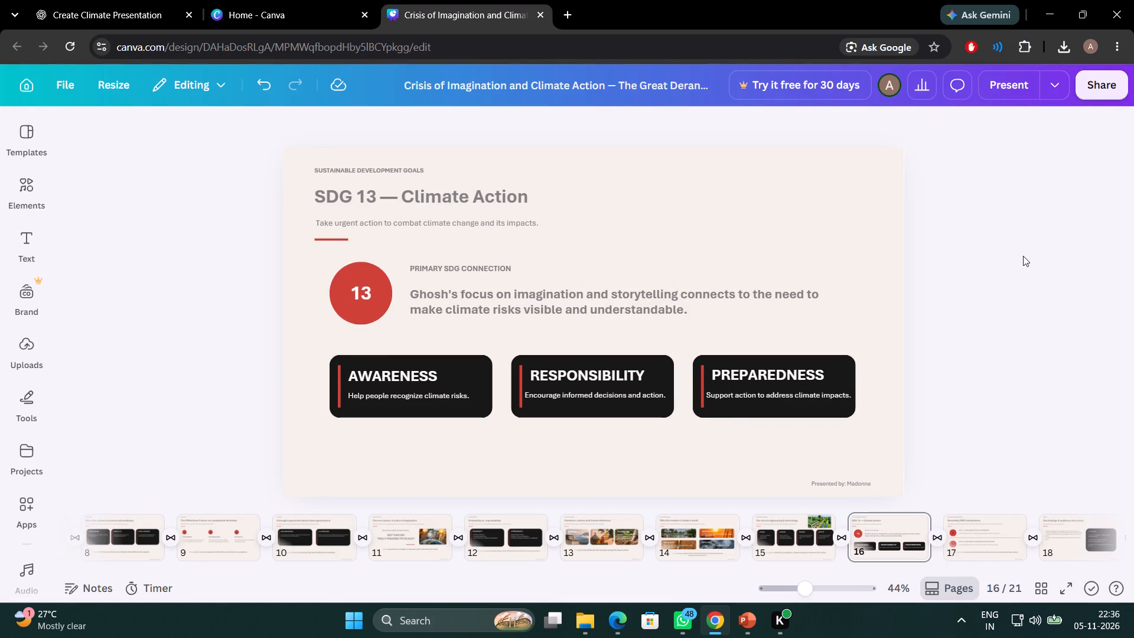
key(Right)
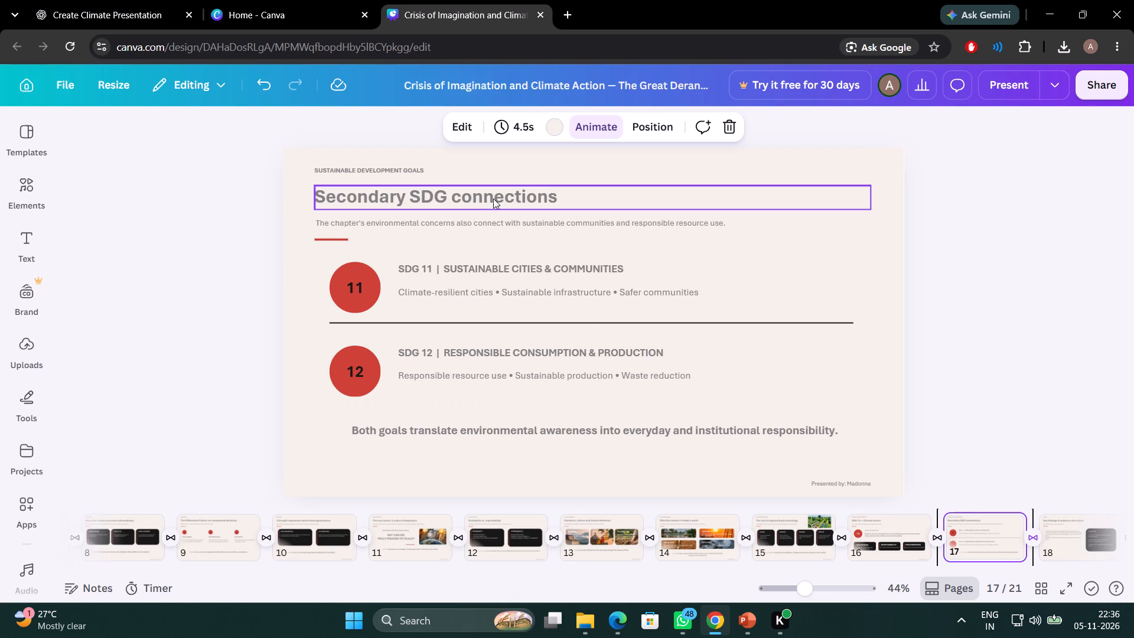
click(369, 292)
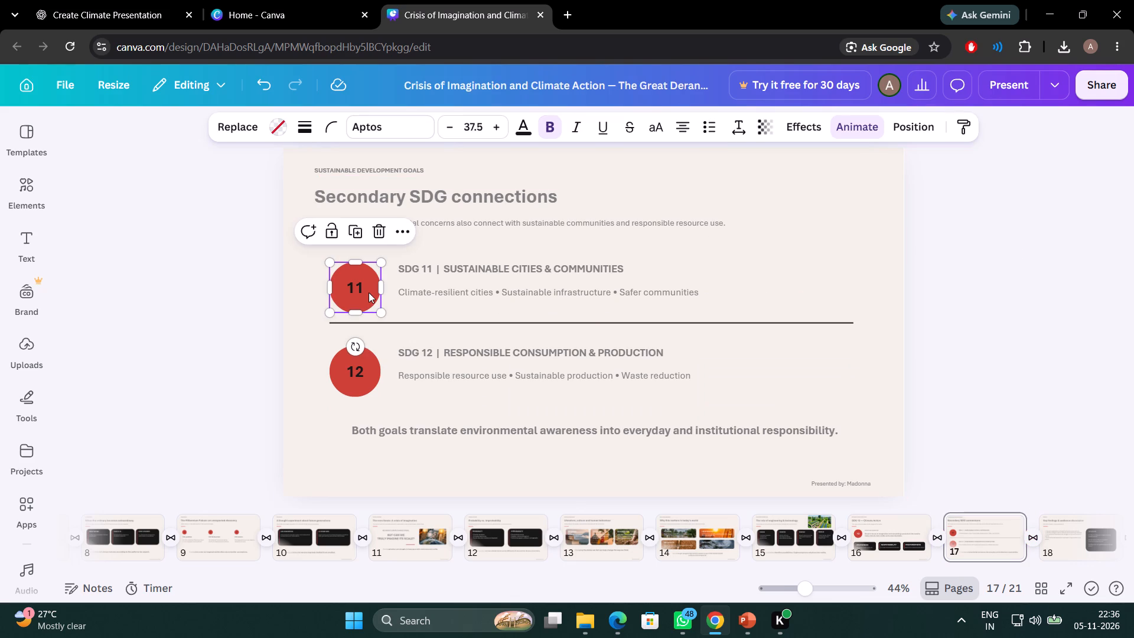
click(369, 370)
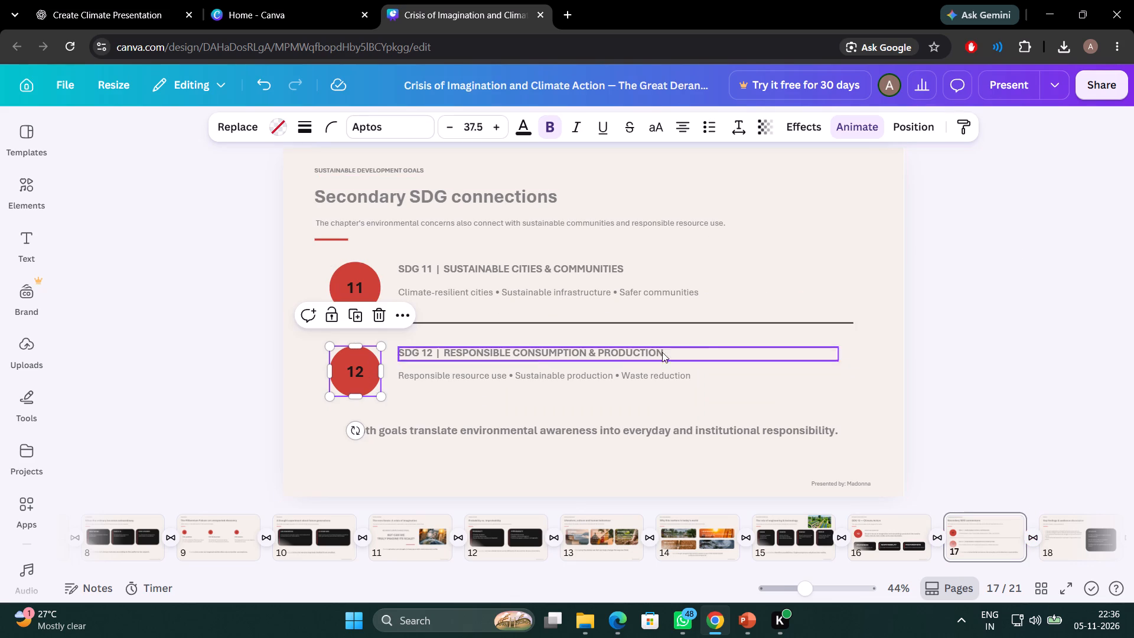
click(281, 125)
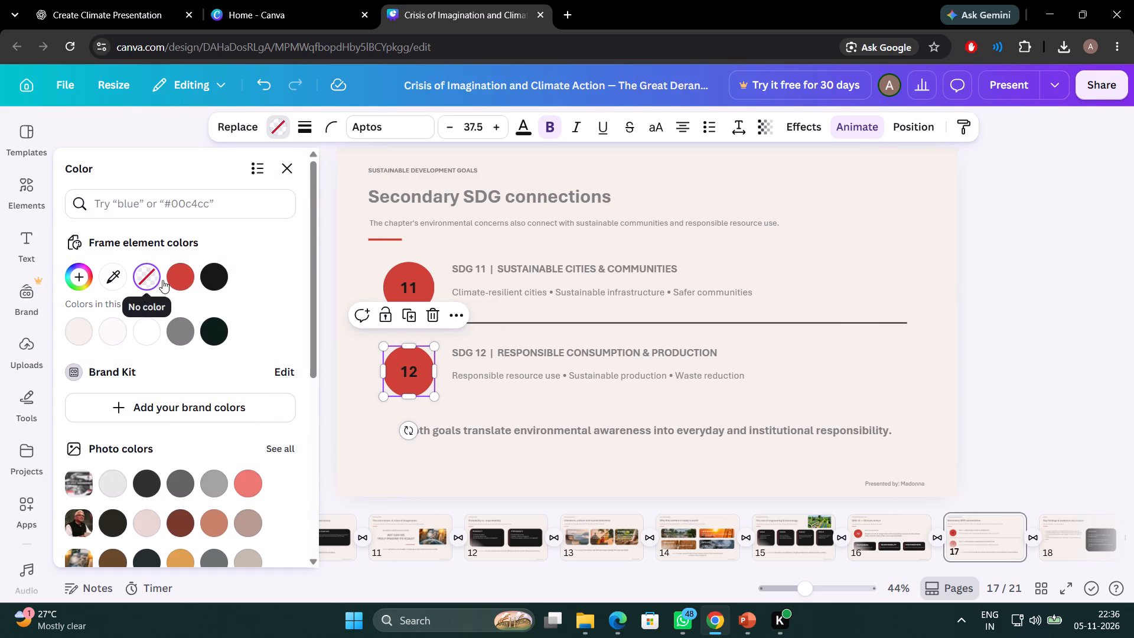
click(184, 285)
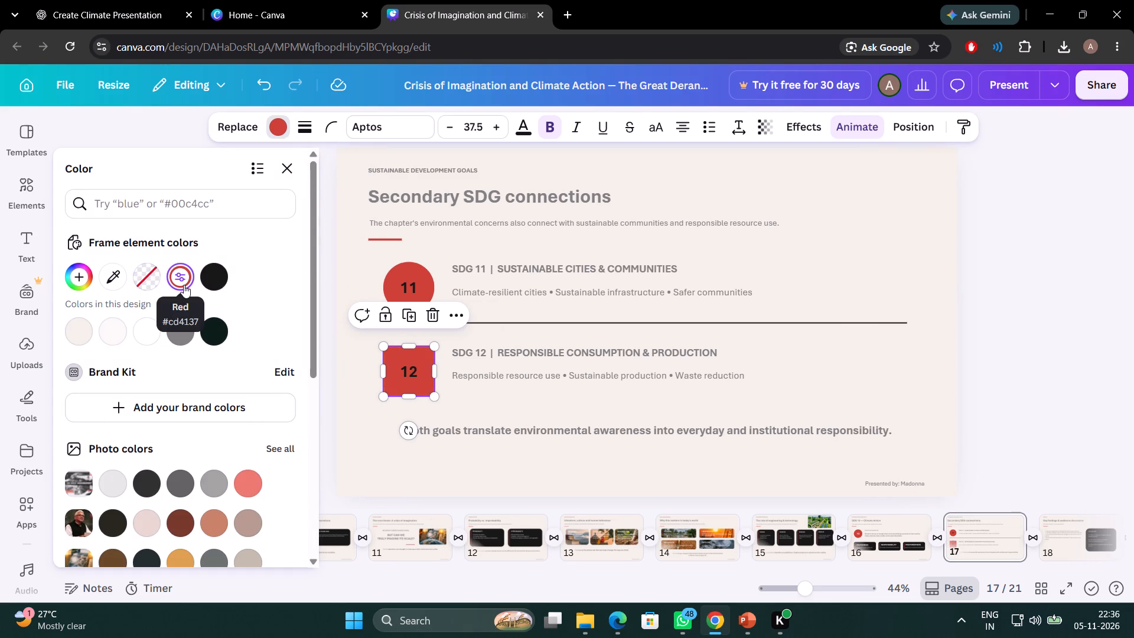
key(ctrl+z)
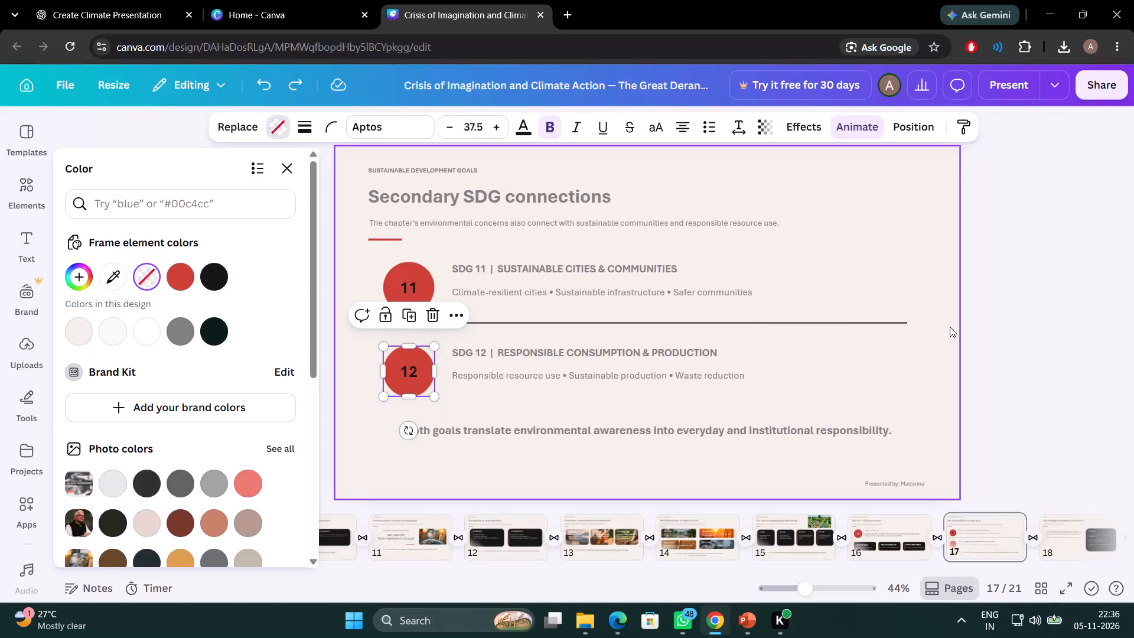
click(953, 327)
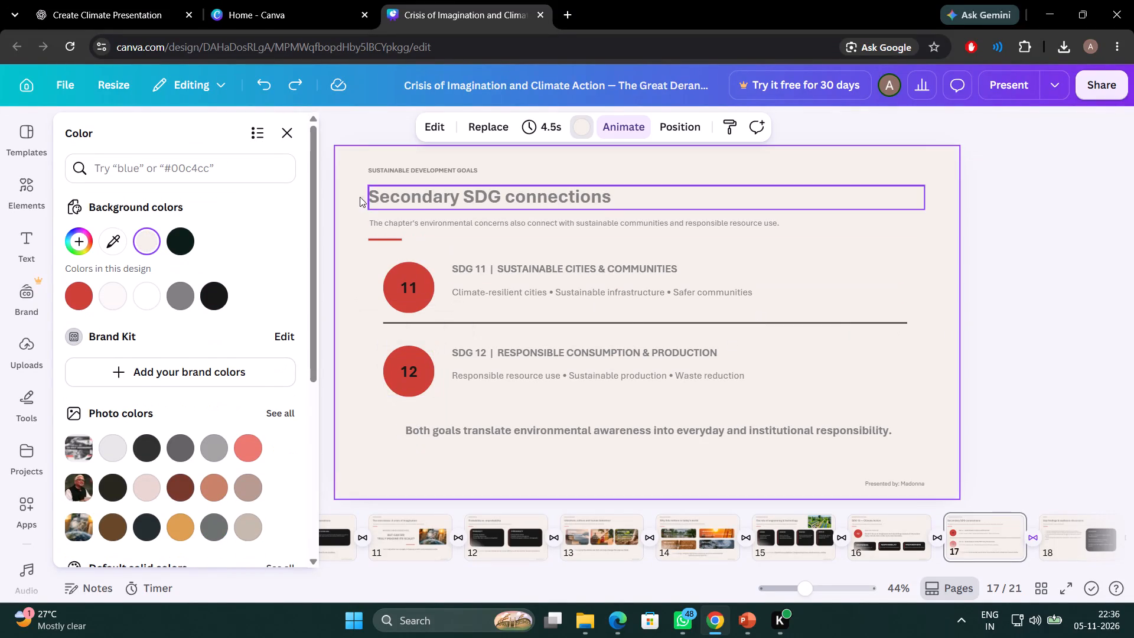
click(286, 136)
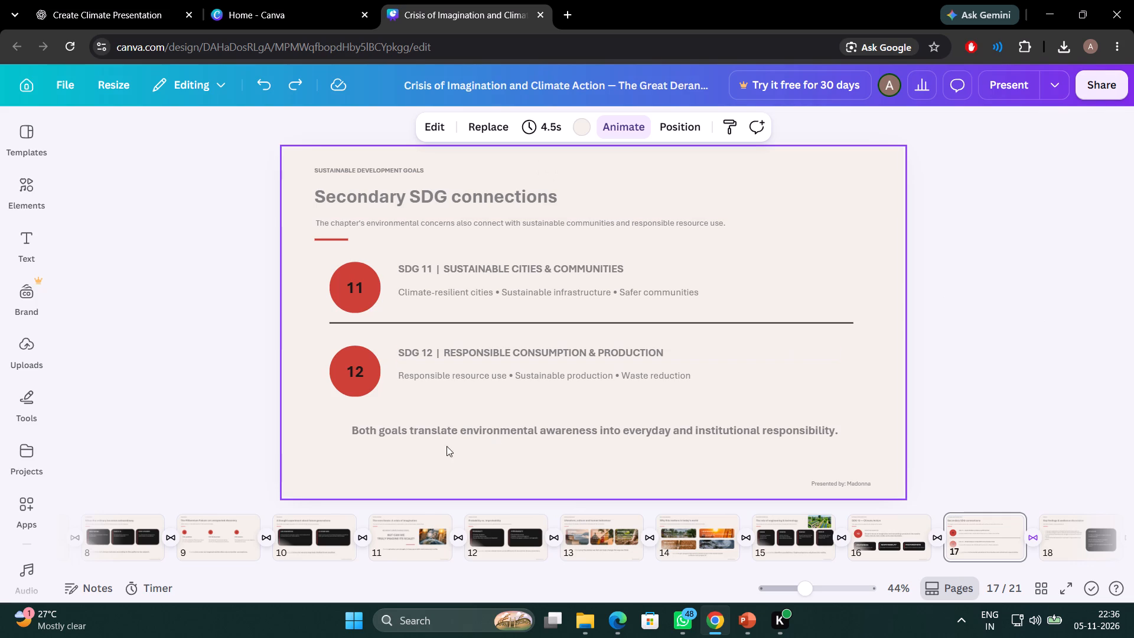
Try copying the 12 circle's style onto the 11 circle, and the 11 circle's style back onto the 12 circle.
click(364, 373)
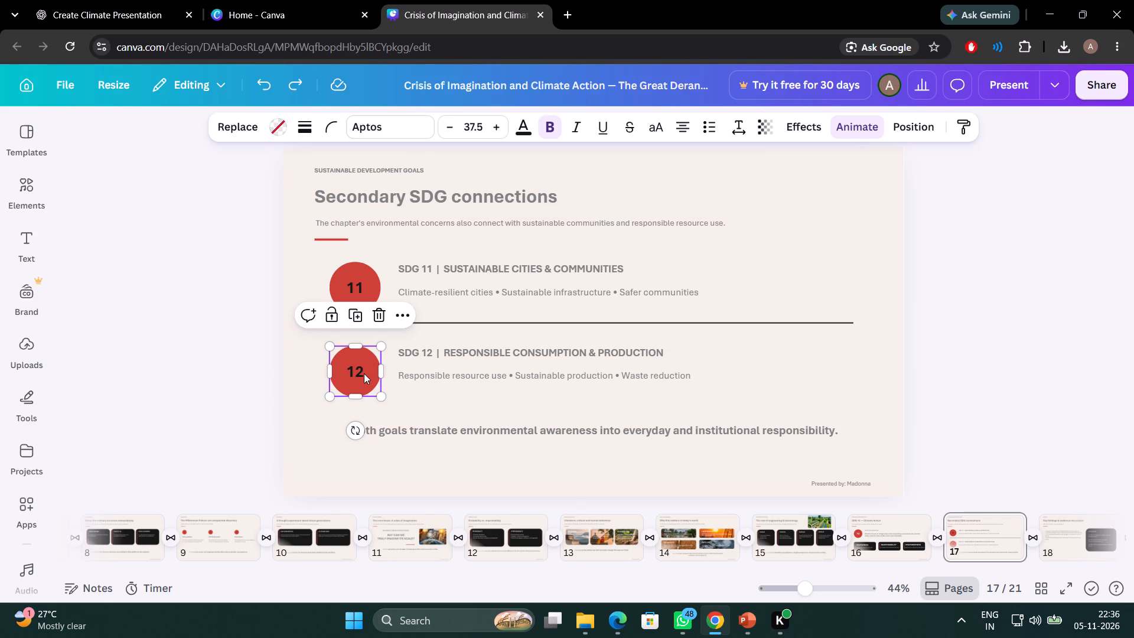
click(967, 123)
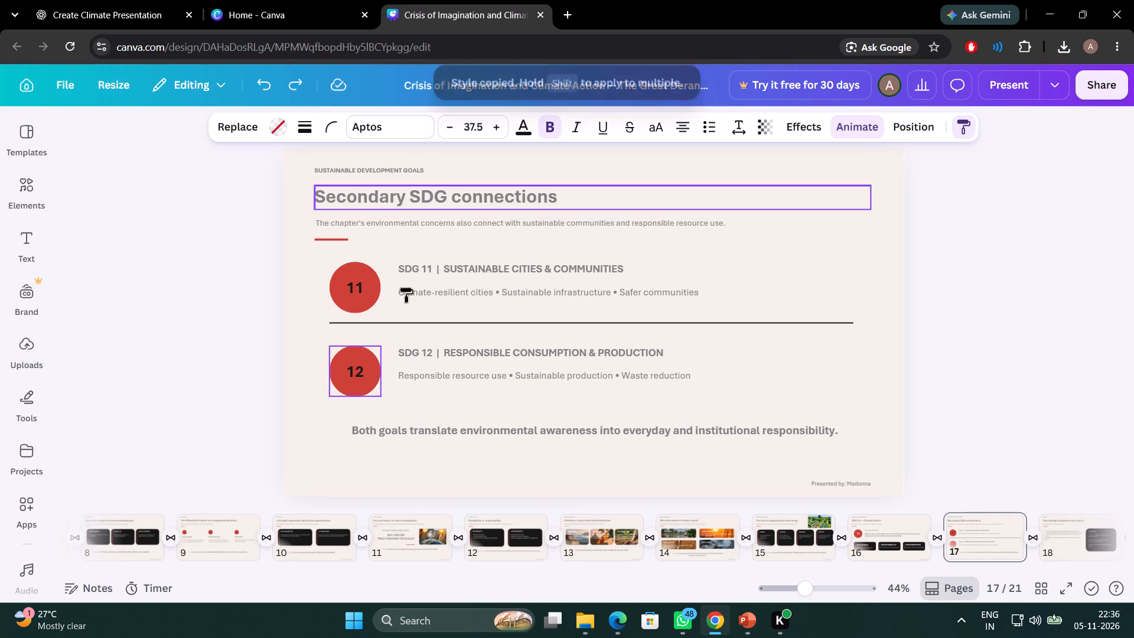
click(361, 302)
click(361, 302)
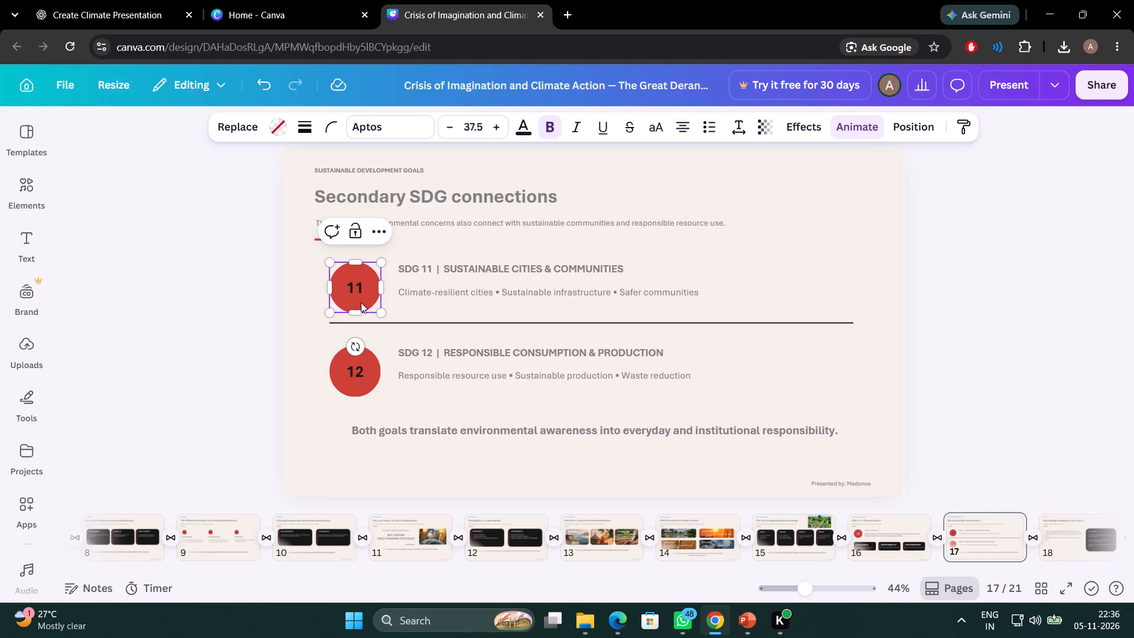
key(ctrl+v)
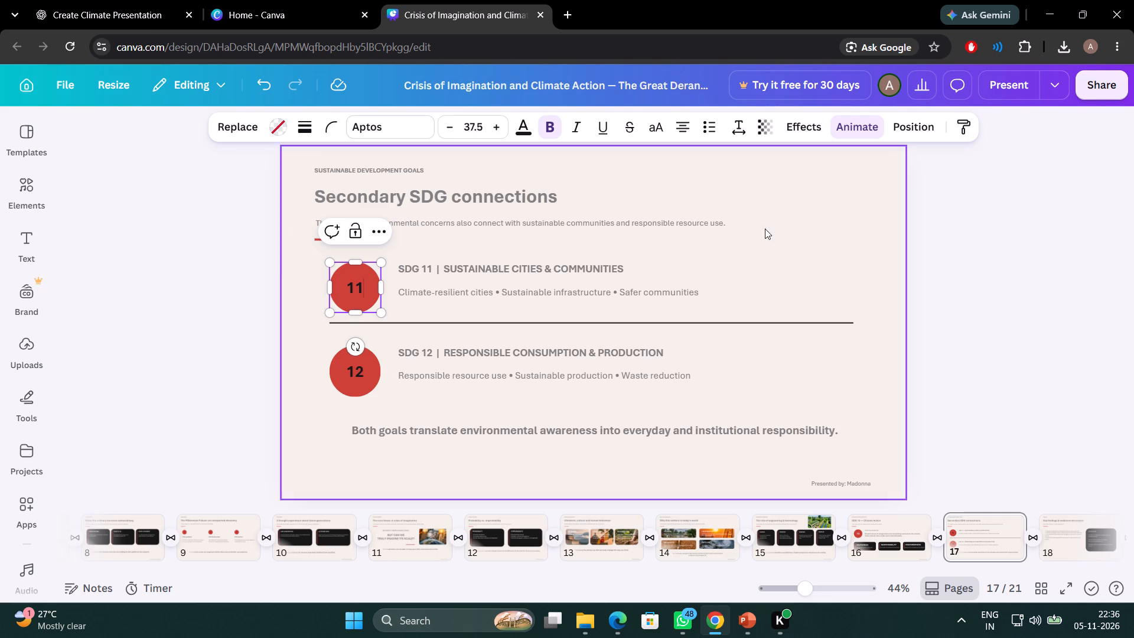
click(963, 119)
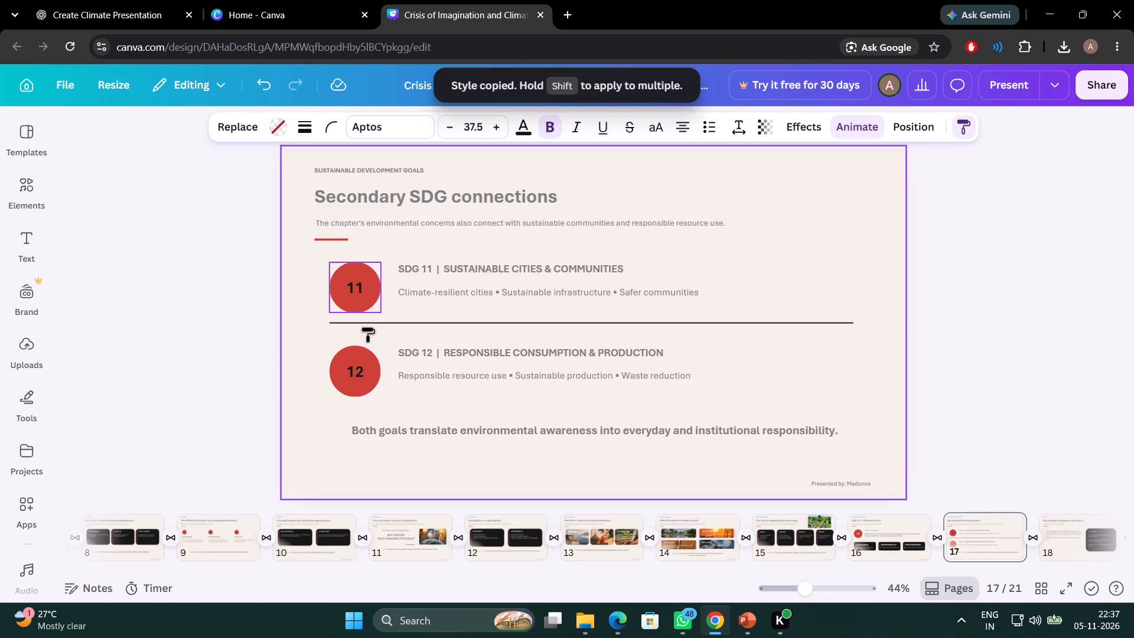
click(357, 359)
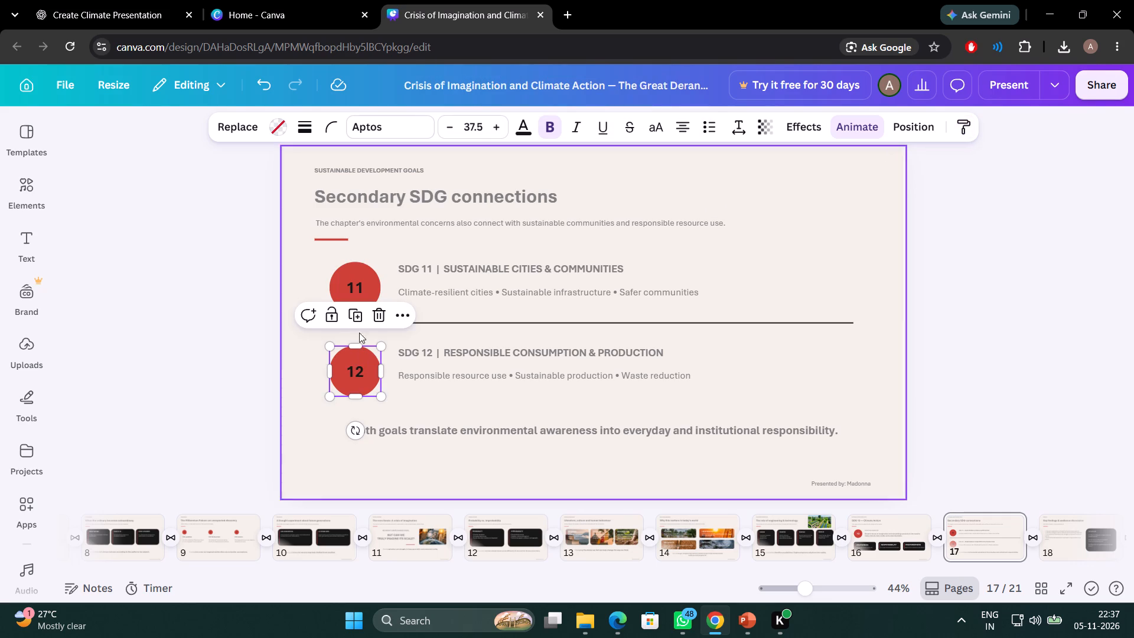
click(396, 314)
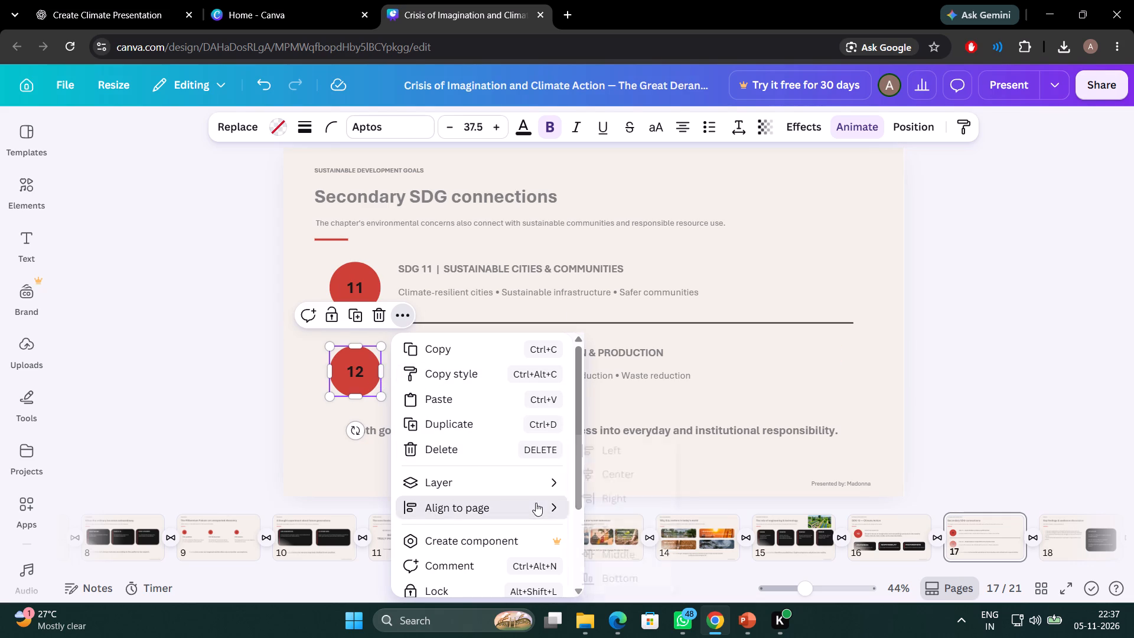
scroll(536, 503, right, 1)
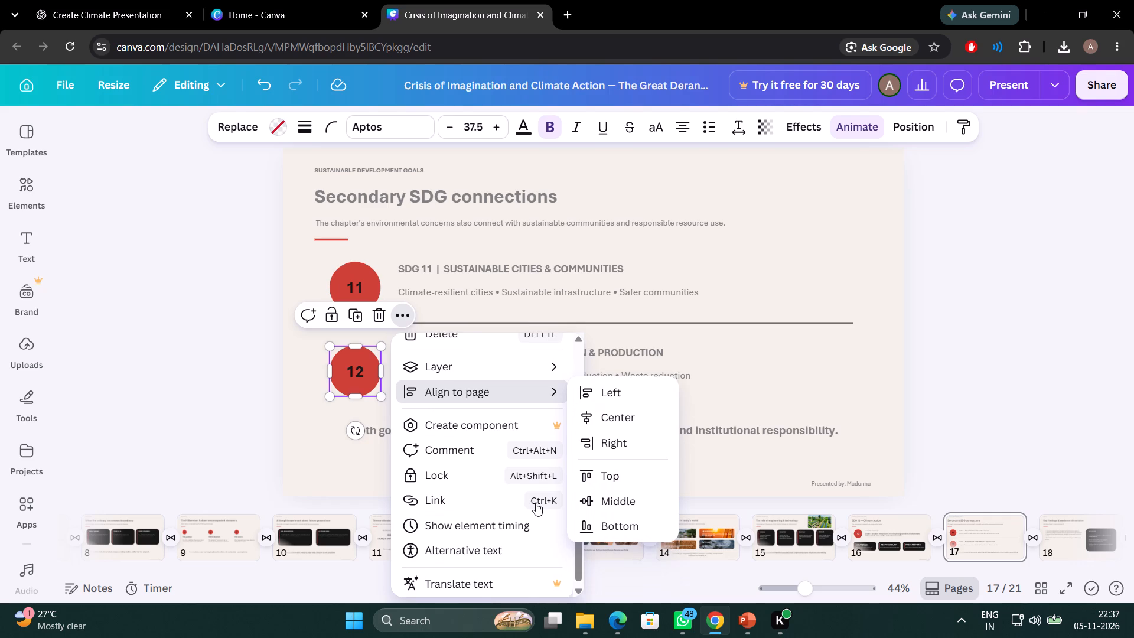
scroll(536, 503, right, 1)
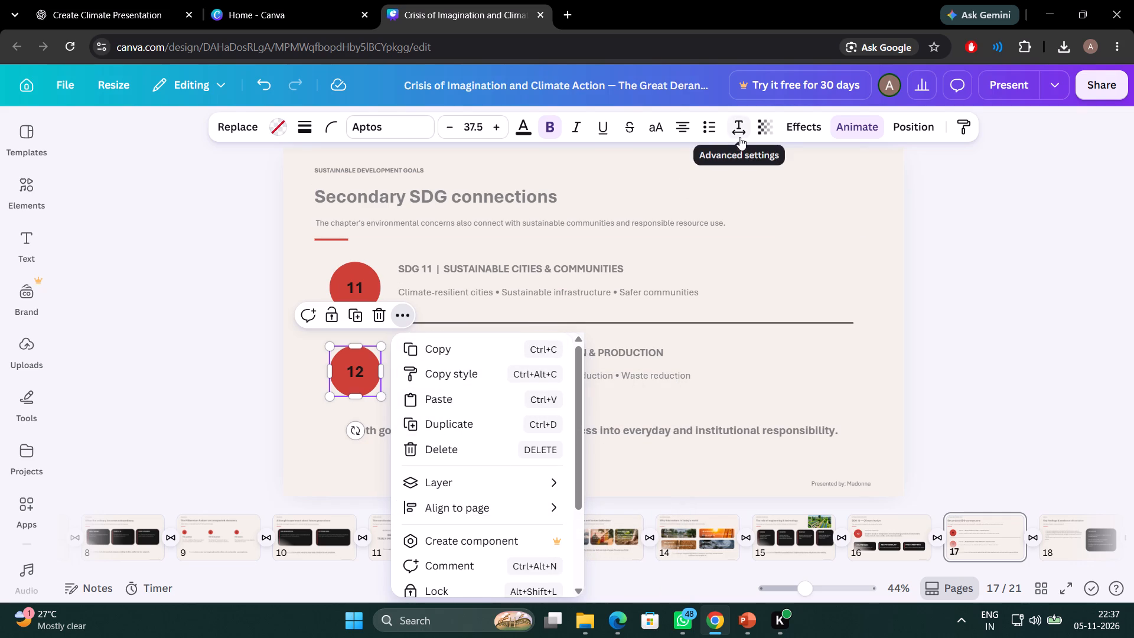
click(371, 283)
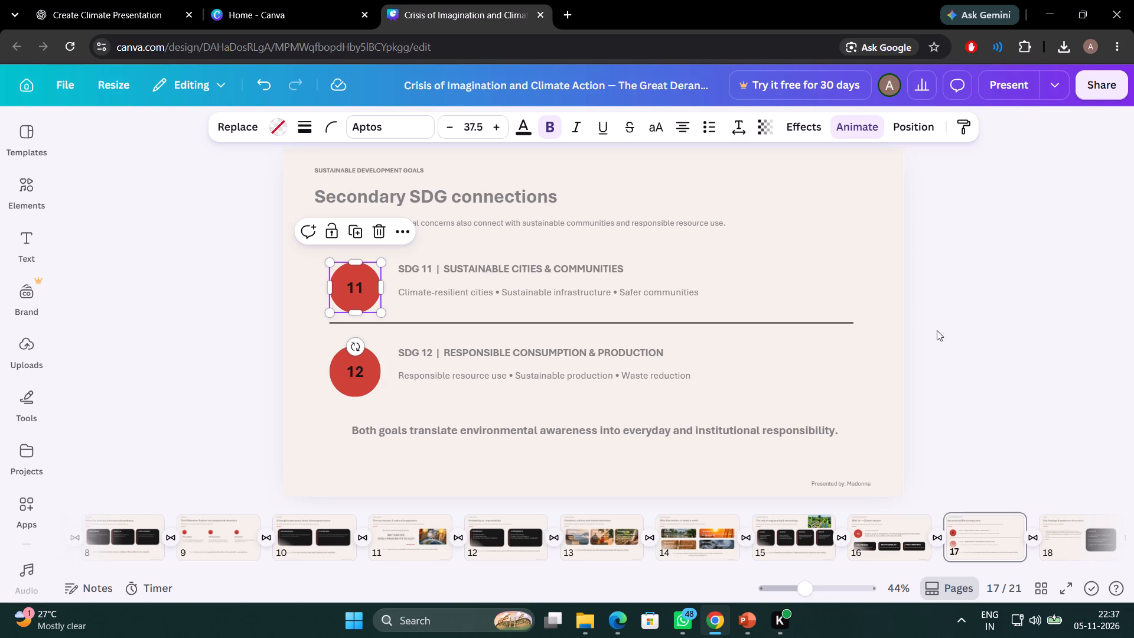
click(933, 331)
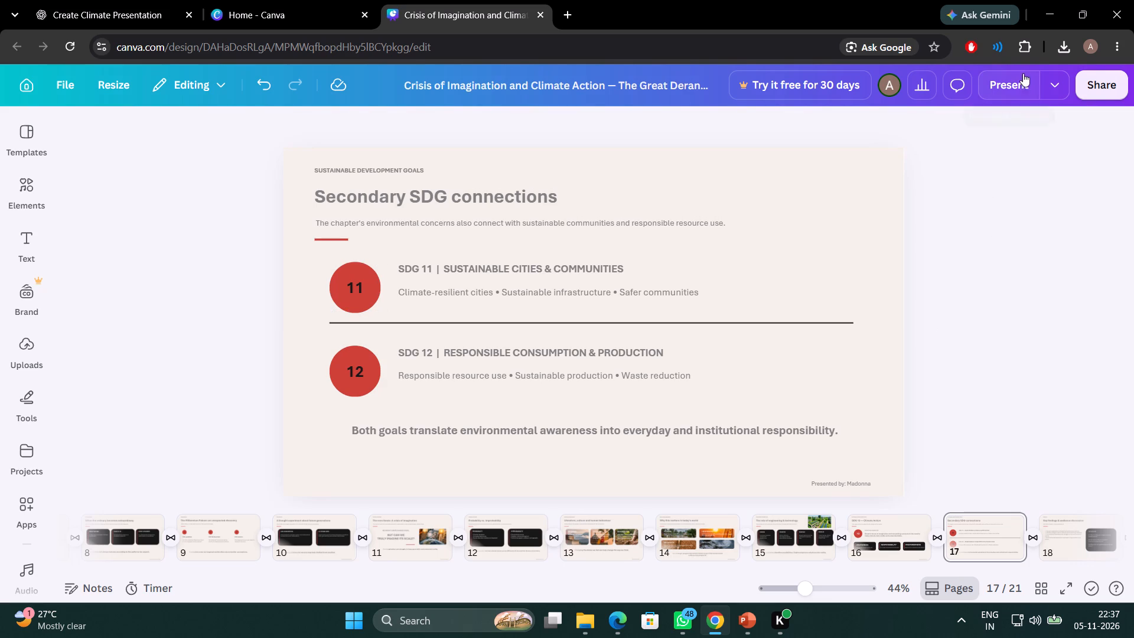
Preview page 17 in full-screen presentation mode and return to the editor.
click(1014, 82)
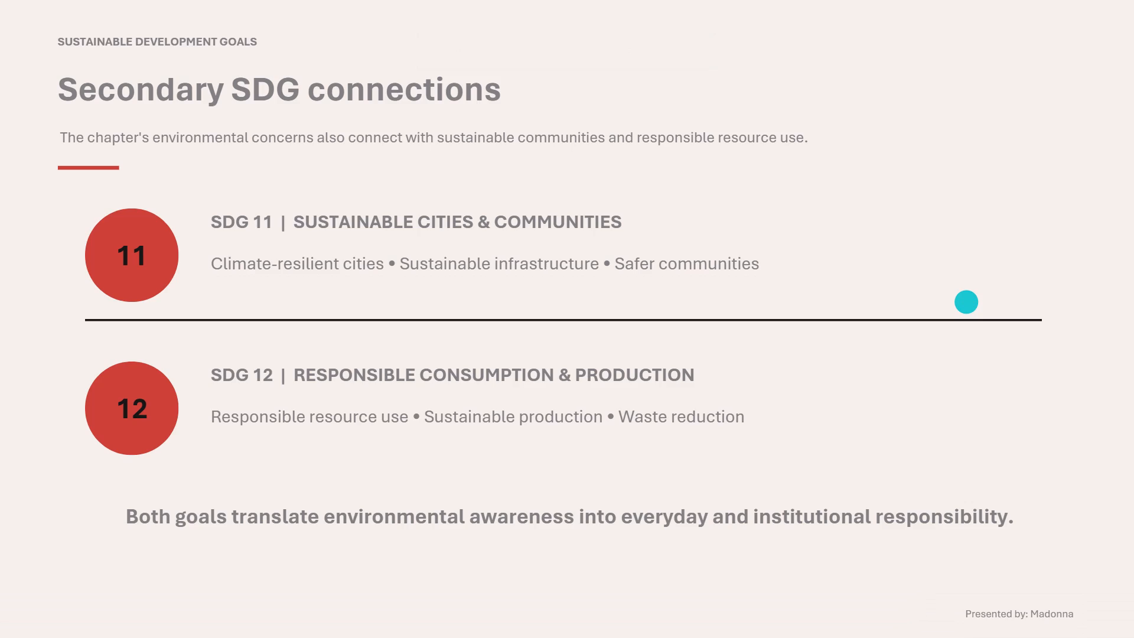
key(Escape)
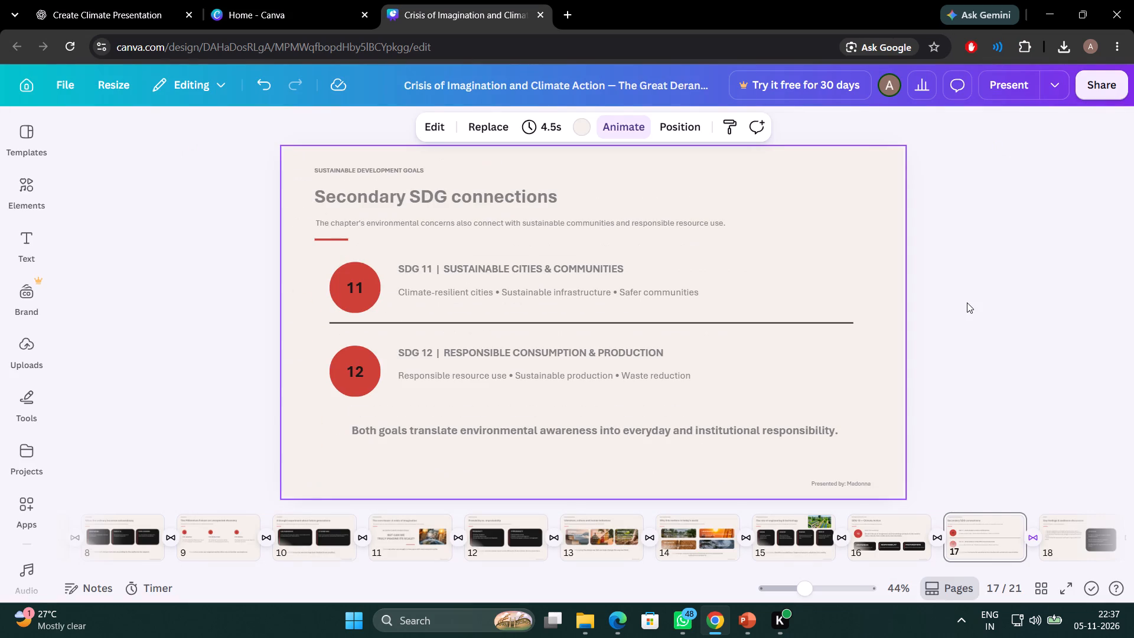
On page 18, scale the key findings bullet text up slightly to size 24.5 and shift it left in line with the title.
key(Right)
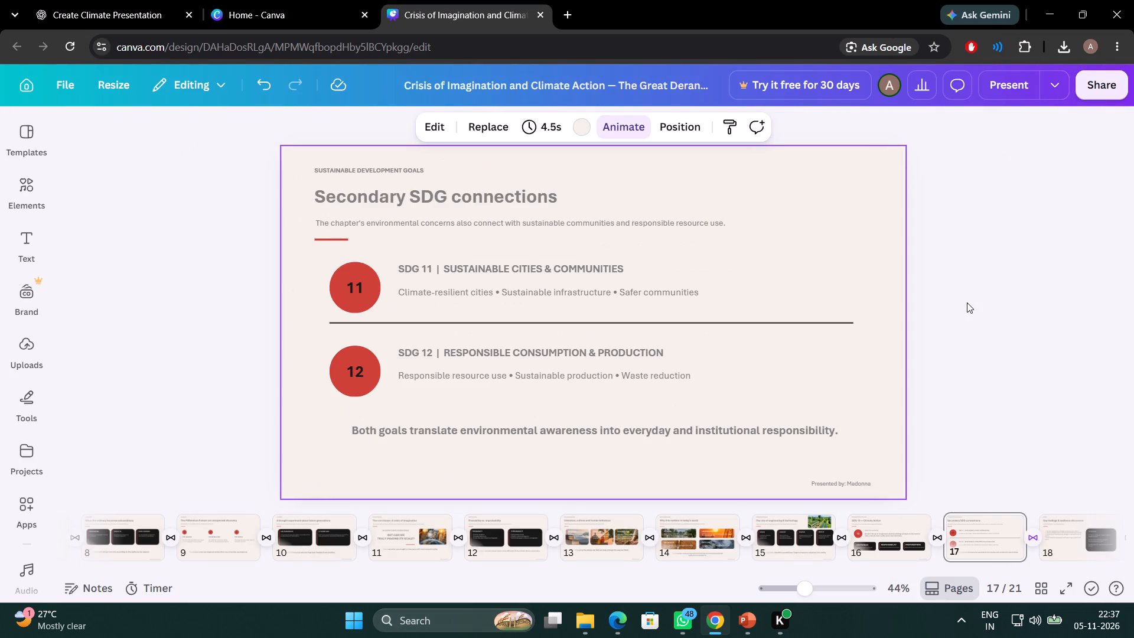
click(967, 302)
key(Right)
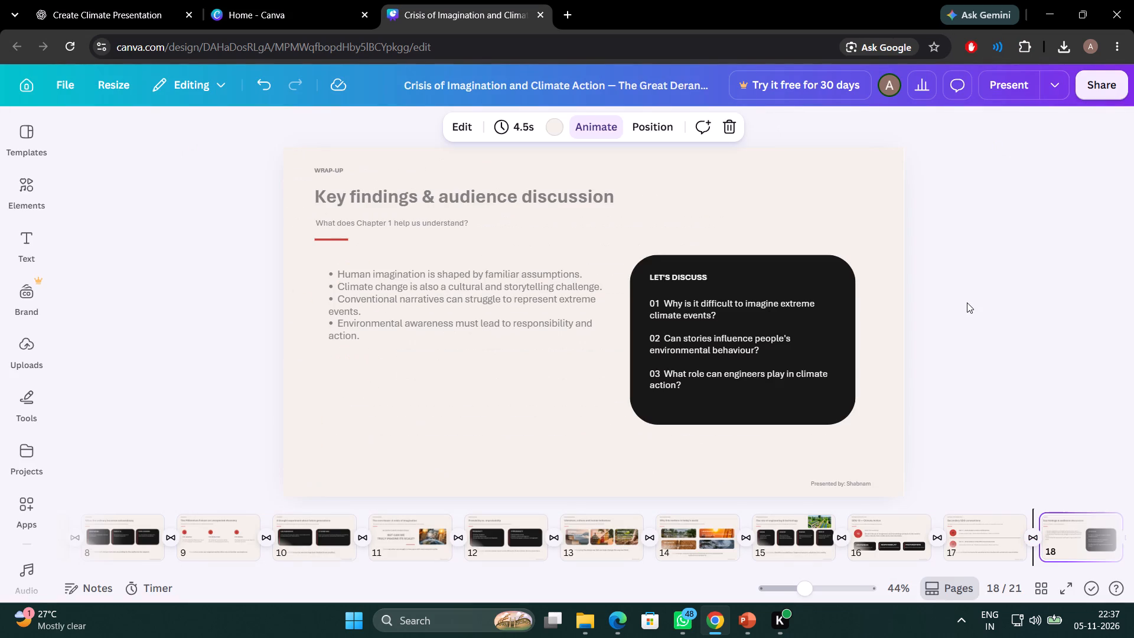
click(539, 310)
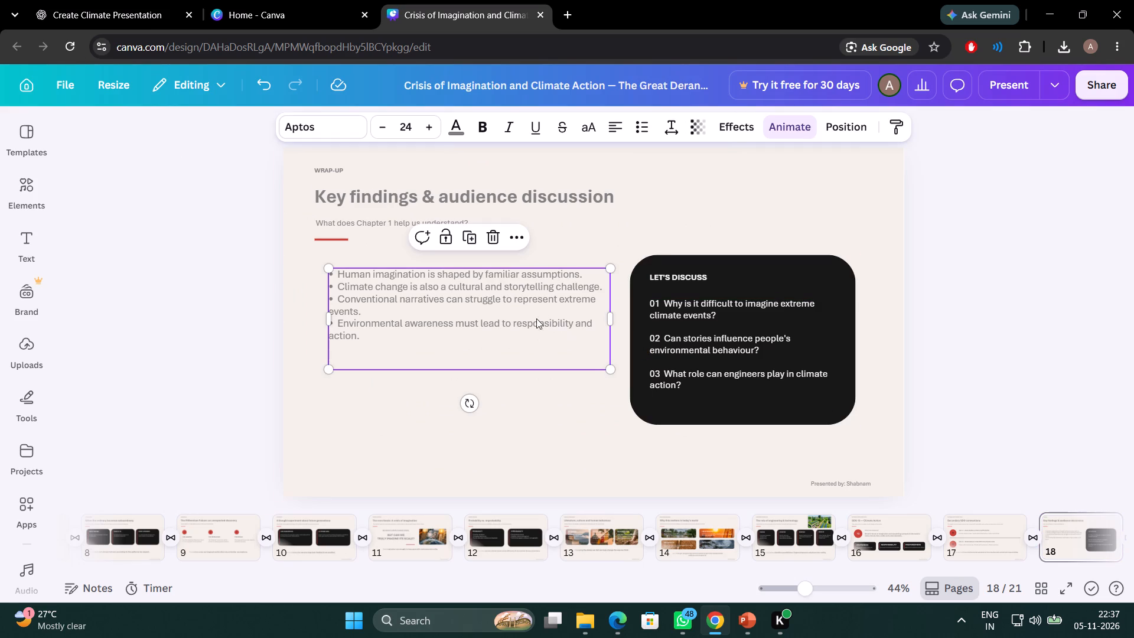
drag(612, 368, 604, 410)
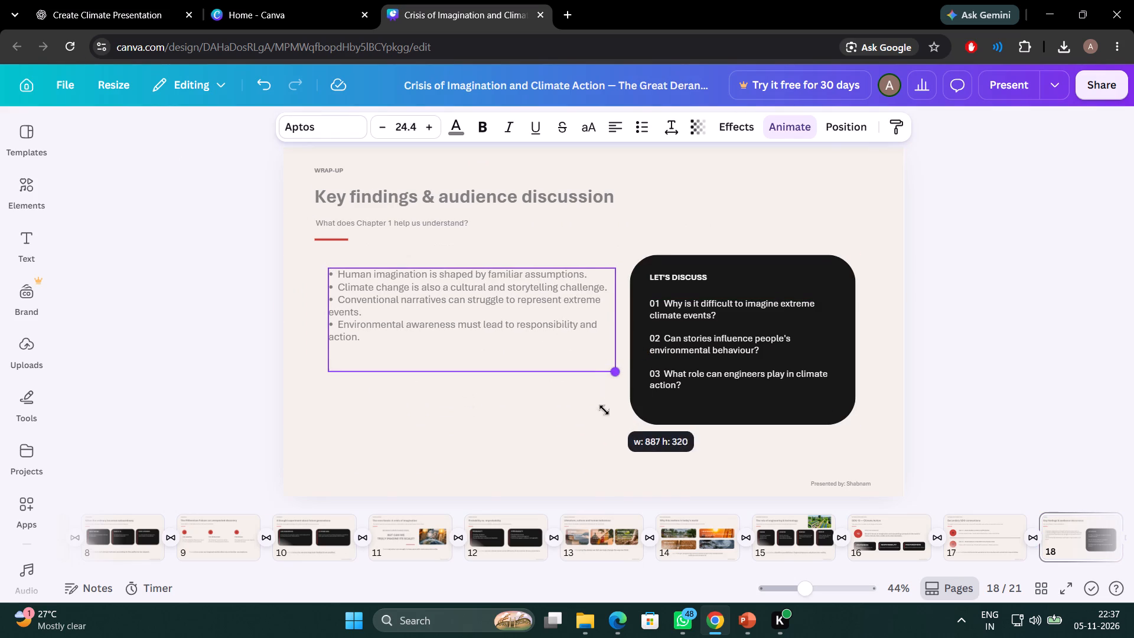
drag(604, 410, 598, 425)
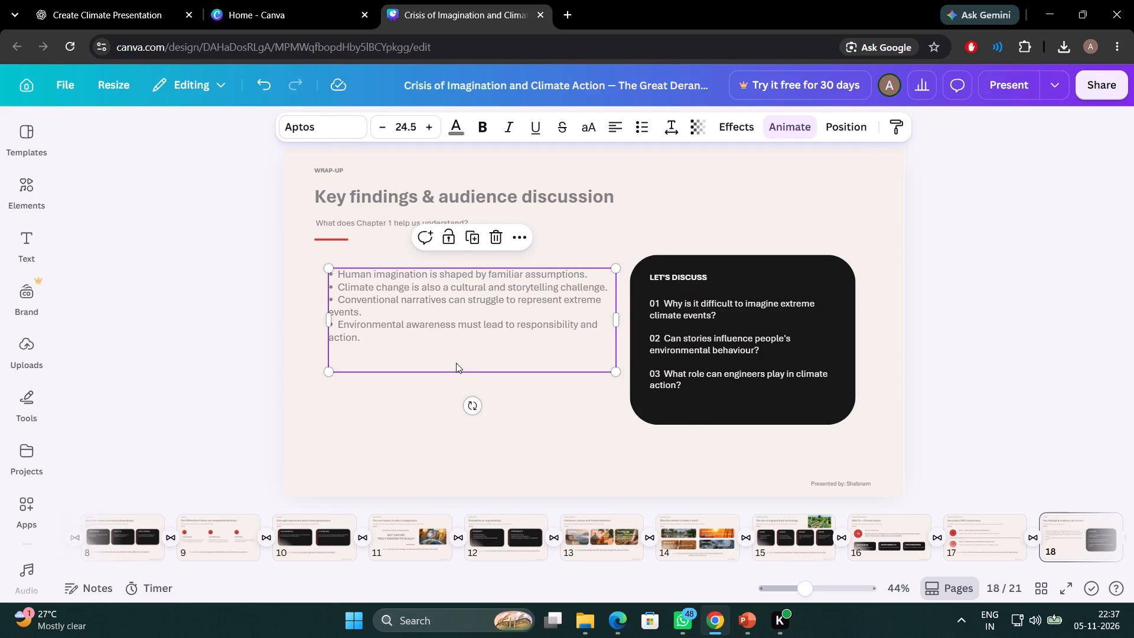
drag(456, 363, 435, 361)
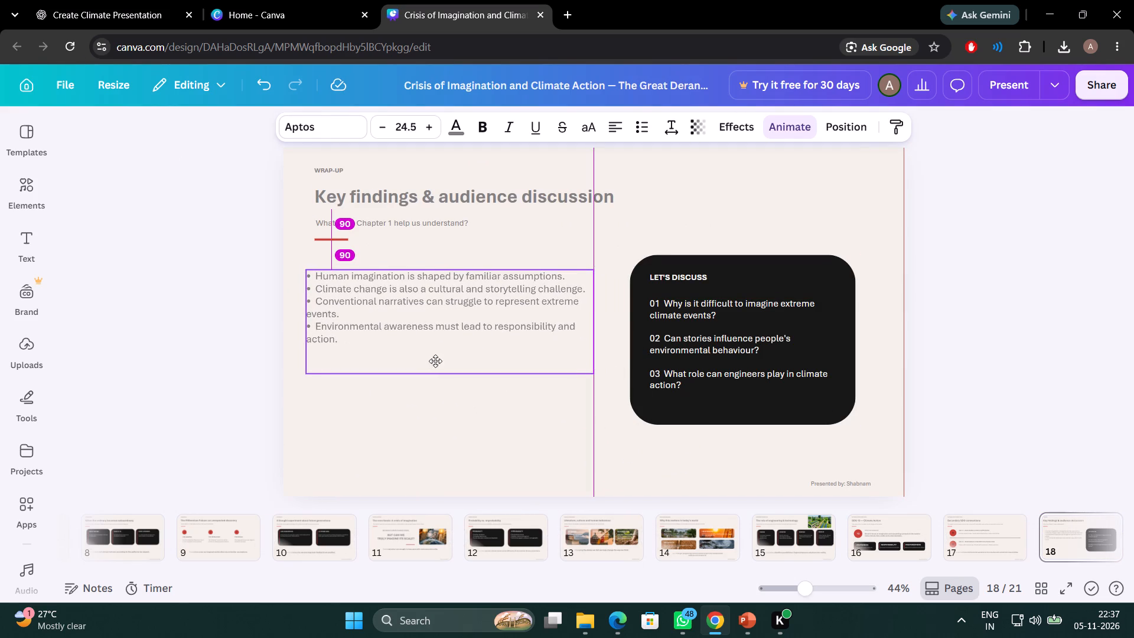
drag(435, 361, 442, 362)
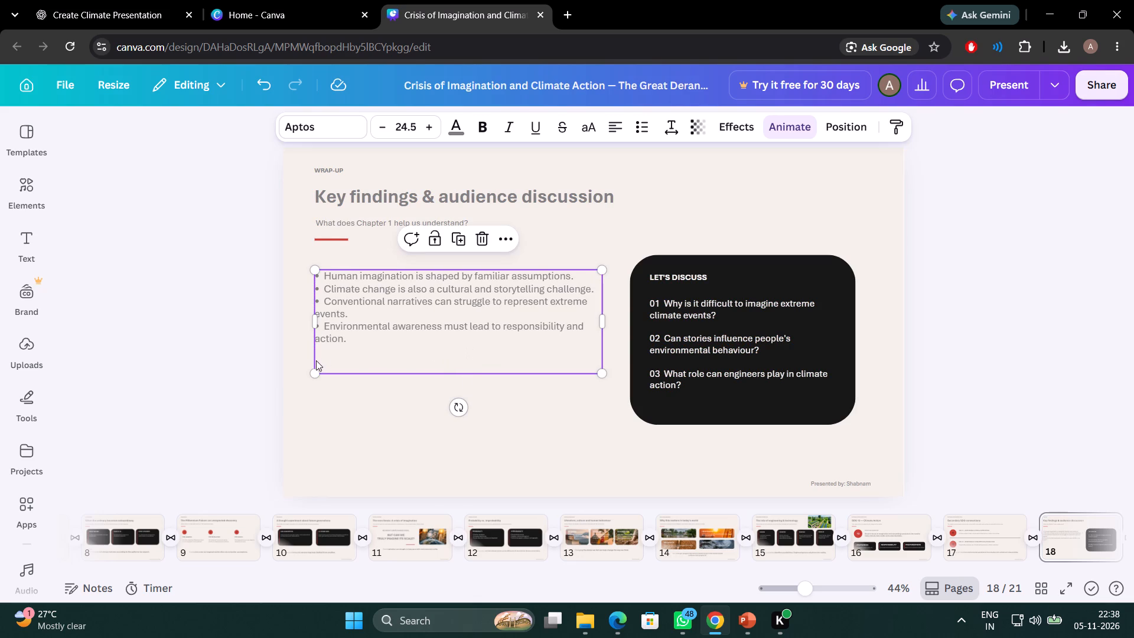
Increase the font size of all the key findings bullet text on page 18 to 27.5.
click(363, 345)
click(431, 131)
click(431, 131)
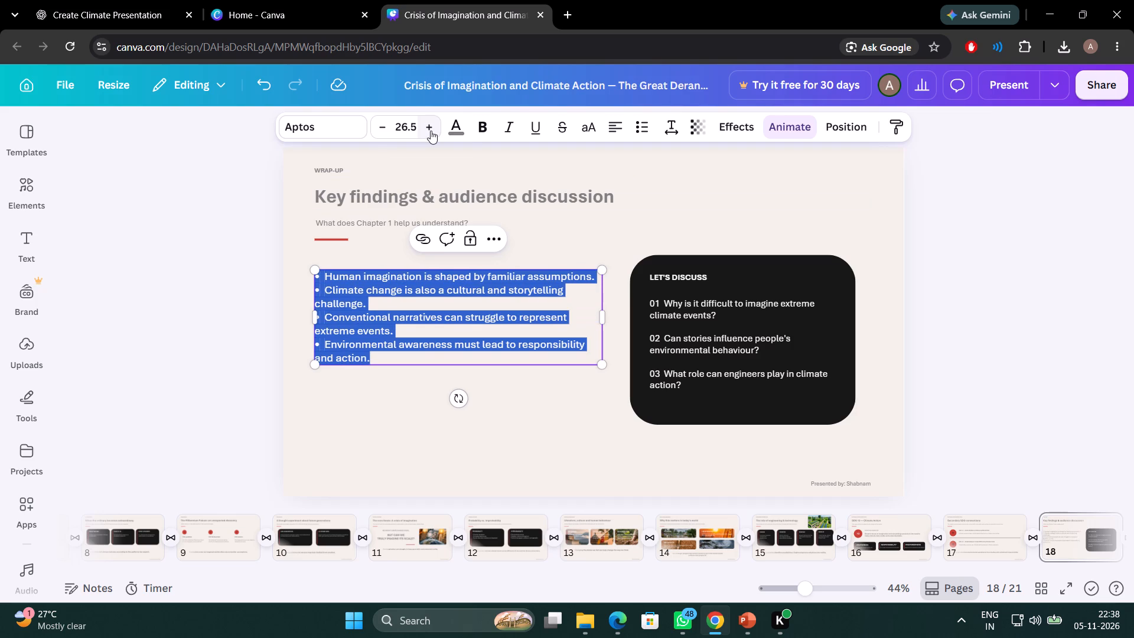
click(431, 131)
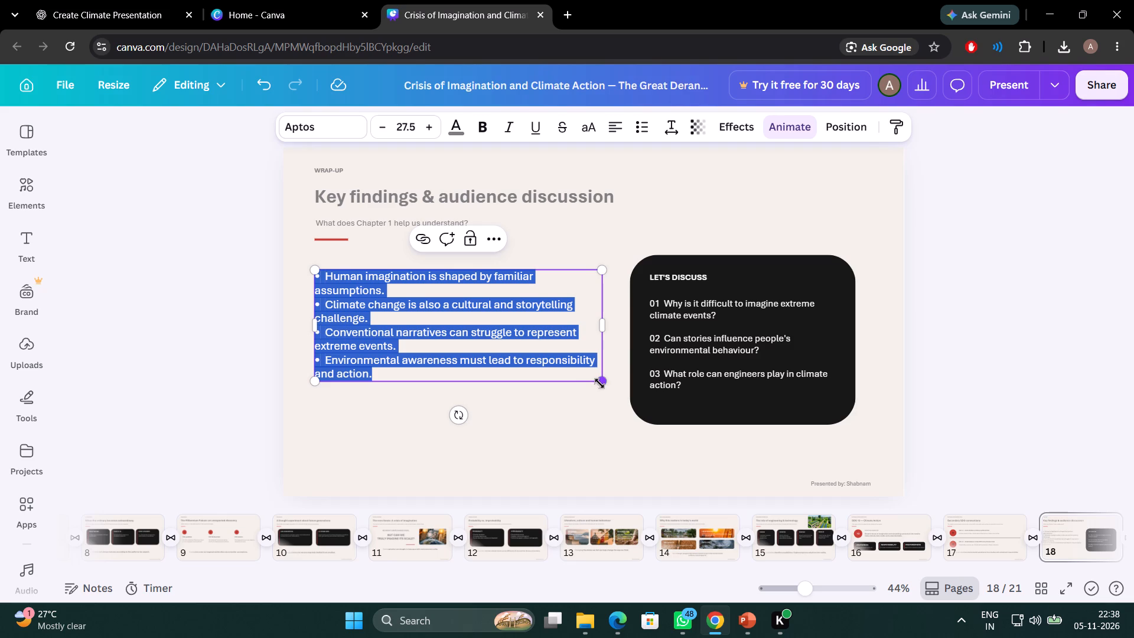
Narrow the key findings bullet text box on page 18 to a width of about 862.
click(957, 428)
click(461, 312)
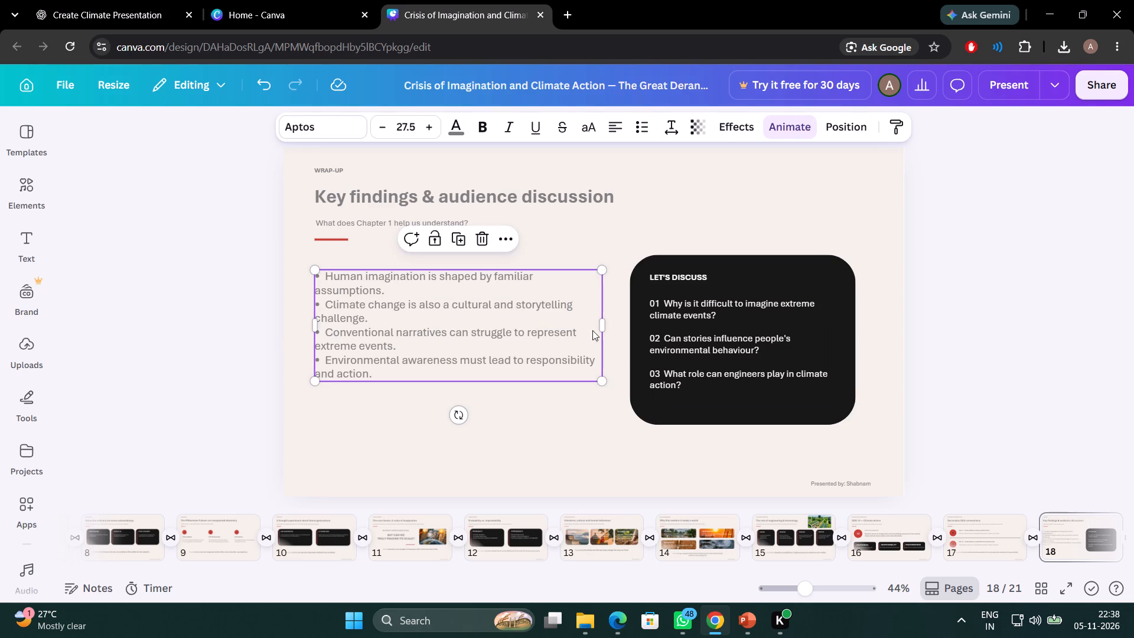
drag(604, 323, 577, 324)
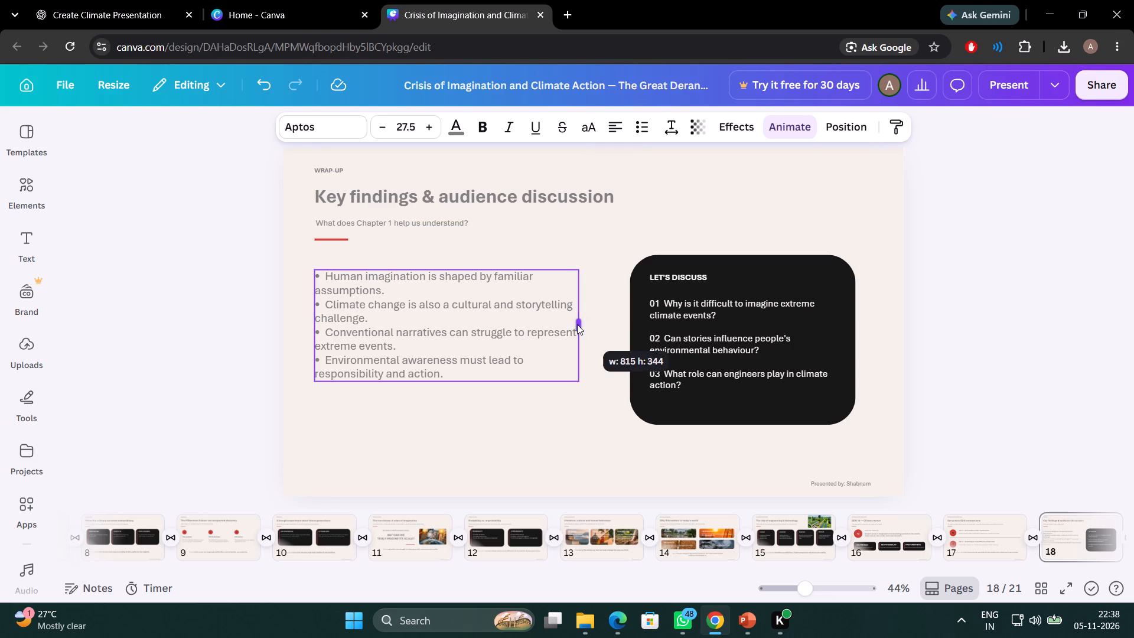
drag(577, 324, 595, 327)
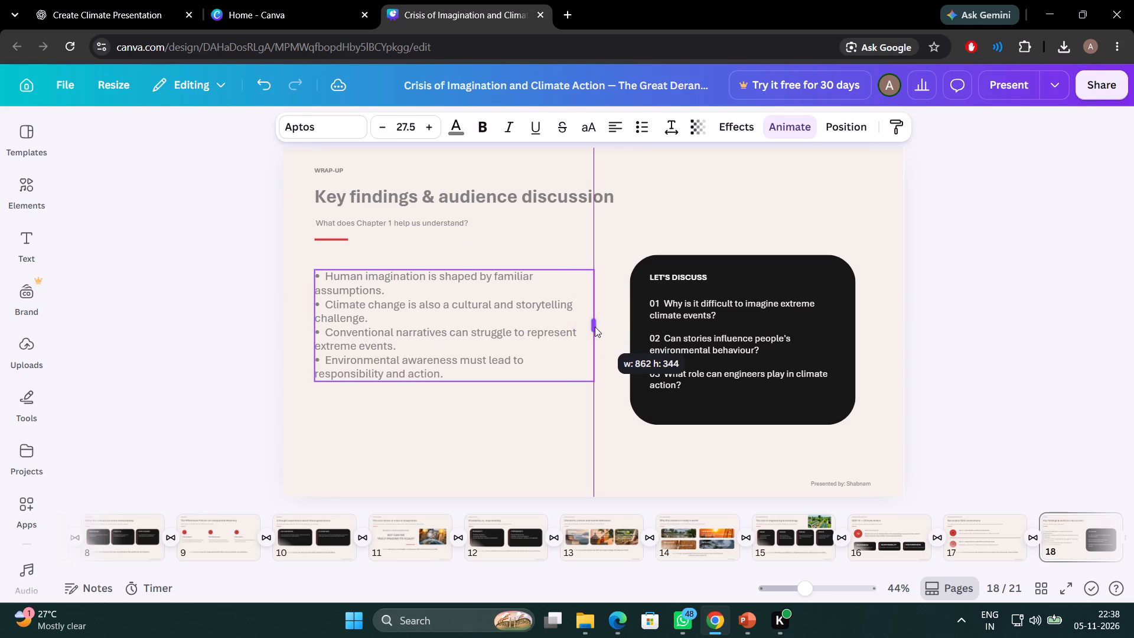
drag(595, 327, 601, 327)
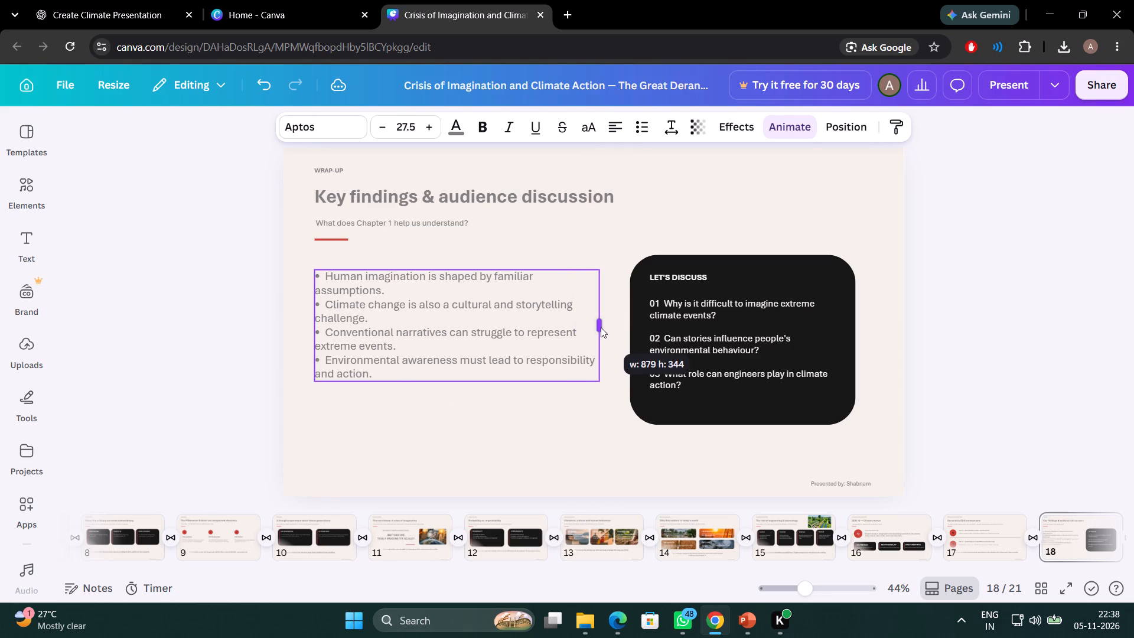
drag(601, 327, 599, 328)
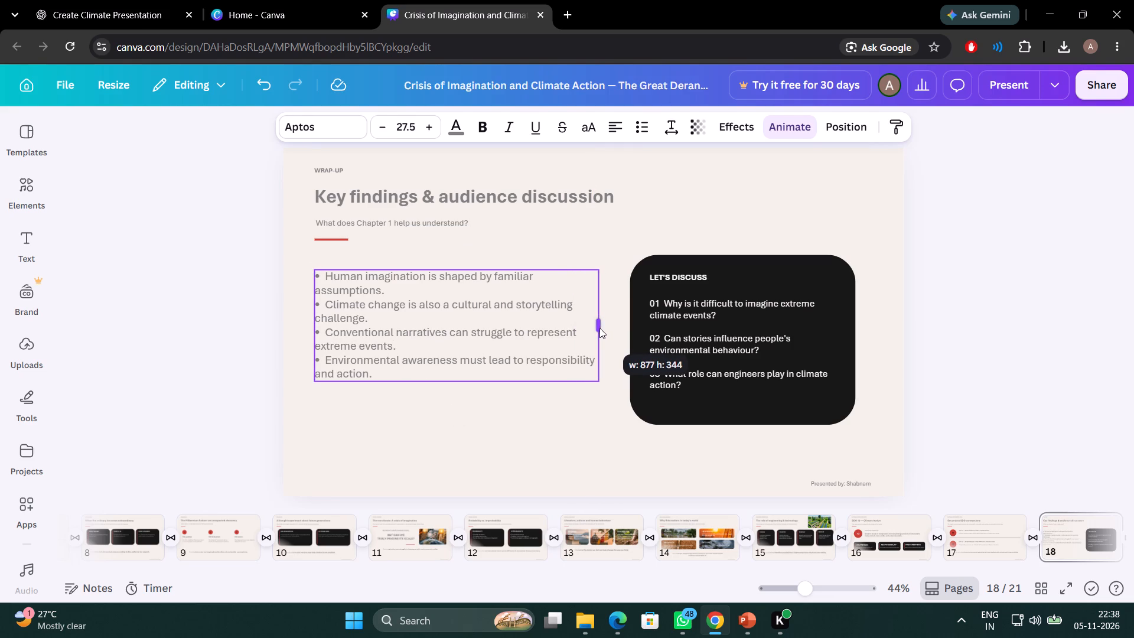
drag(599, 328, 597, 328)
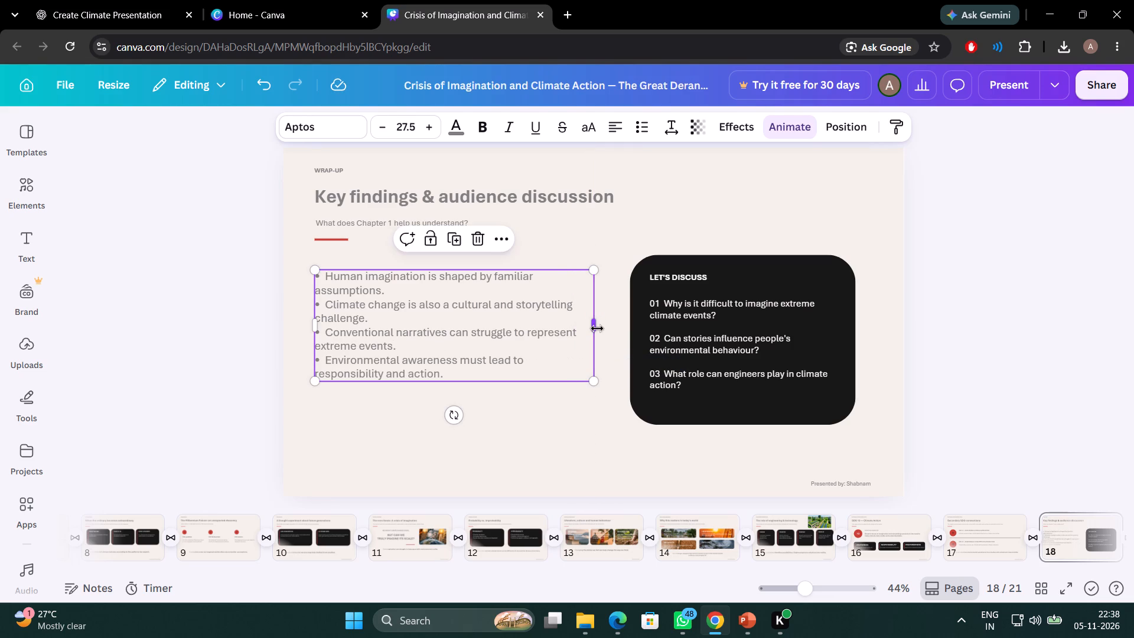
Increase the font size of the key findings bullet text to 30.5.
click(424, 126)
click(424, 126)
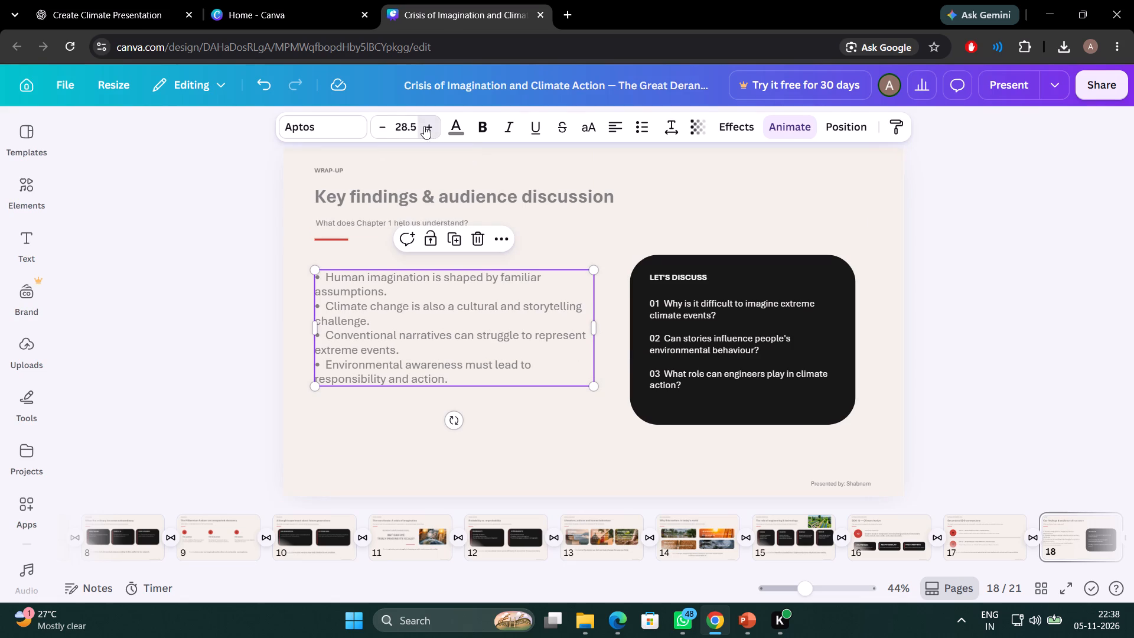
click(424, 126)
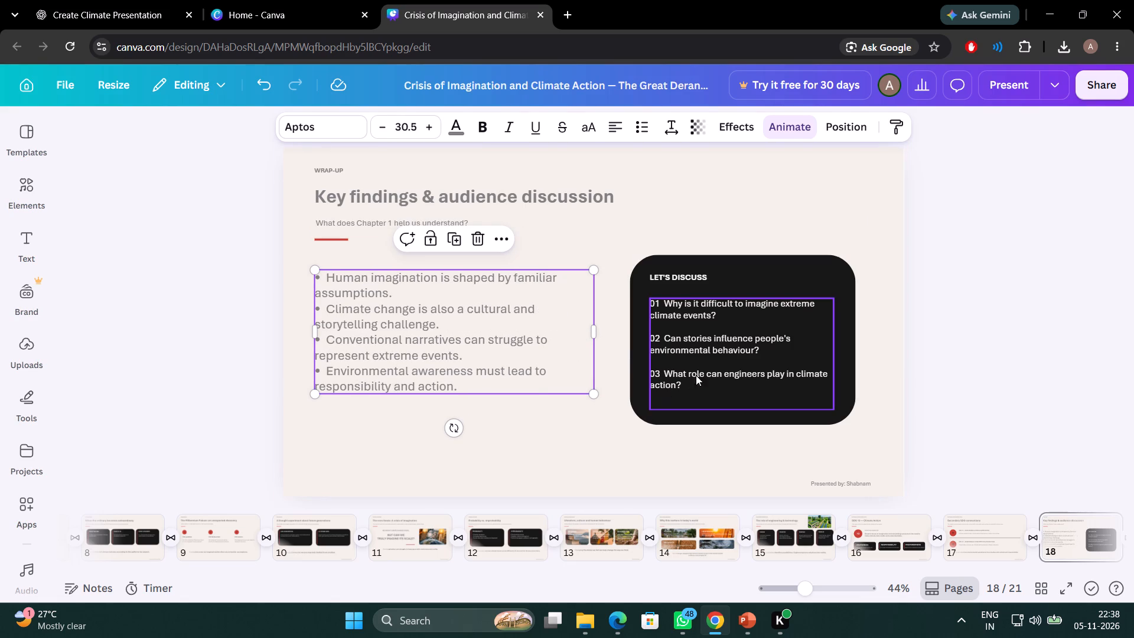
Increase the font size of the LET'S DISCUSS heading in the black box to 30.5.
click(721, 363)
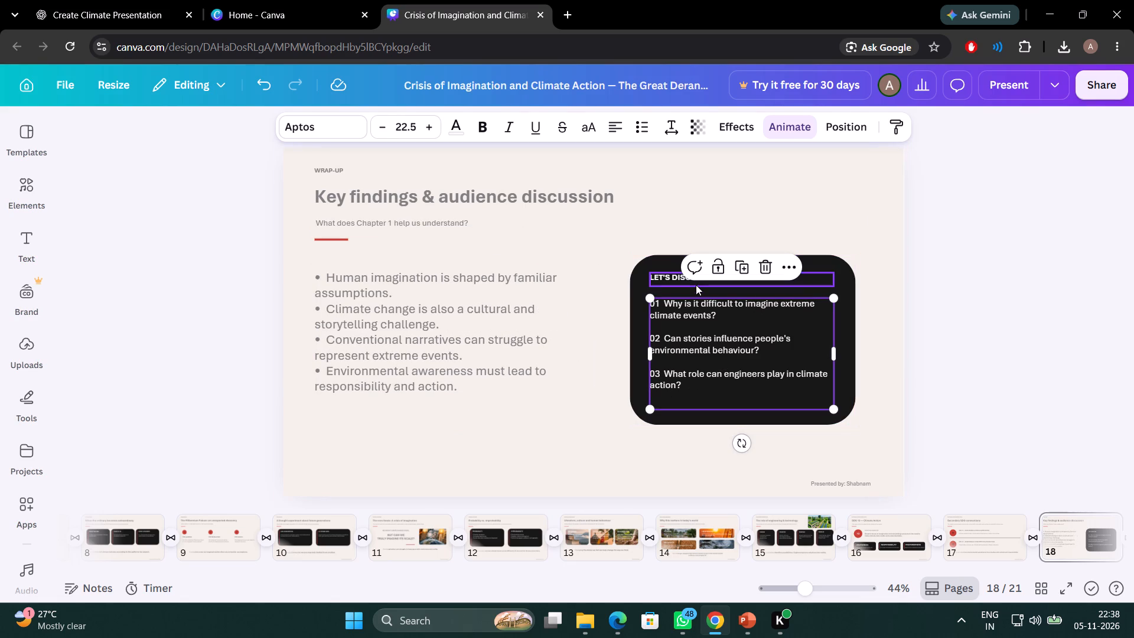
click(682, 280)
click(673, 276)
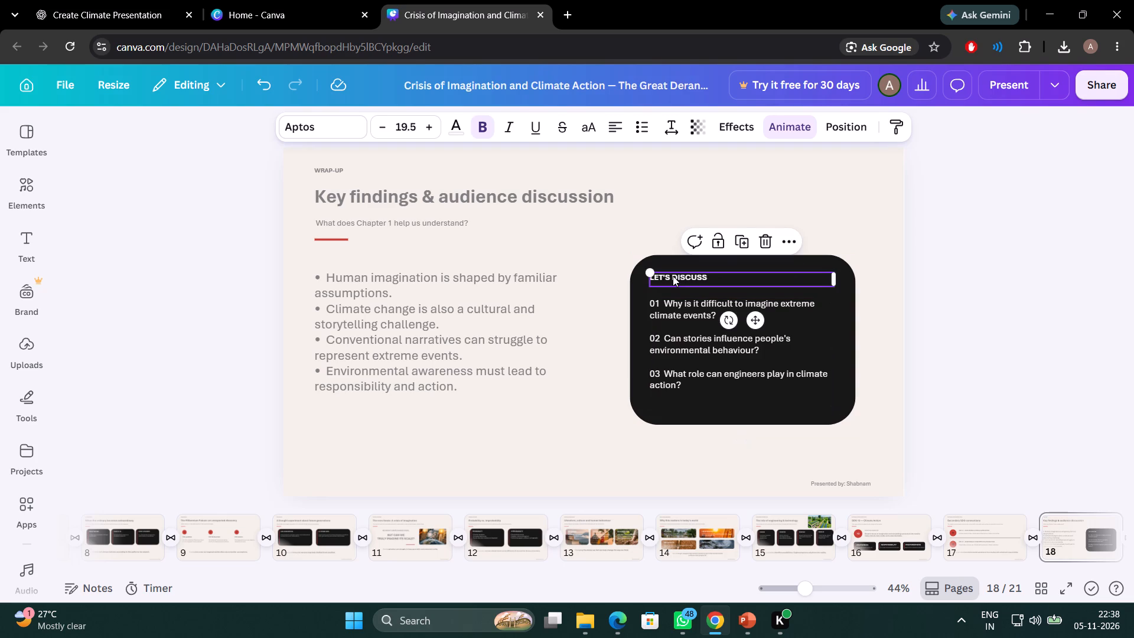
triple_click(424, 126)
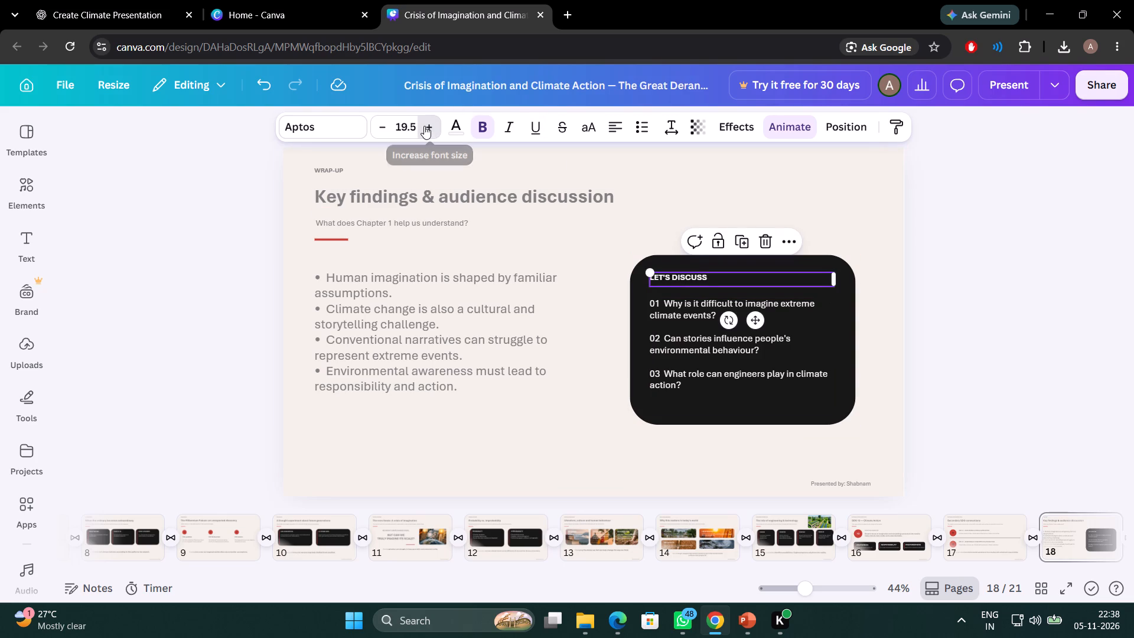
triple_click(424, 126)
click(424, 126)
click(424, 126)
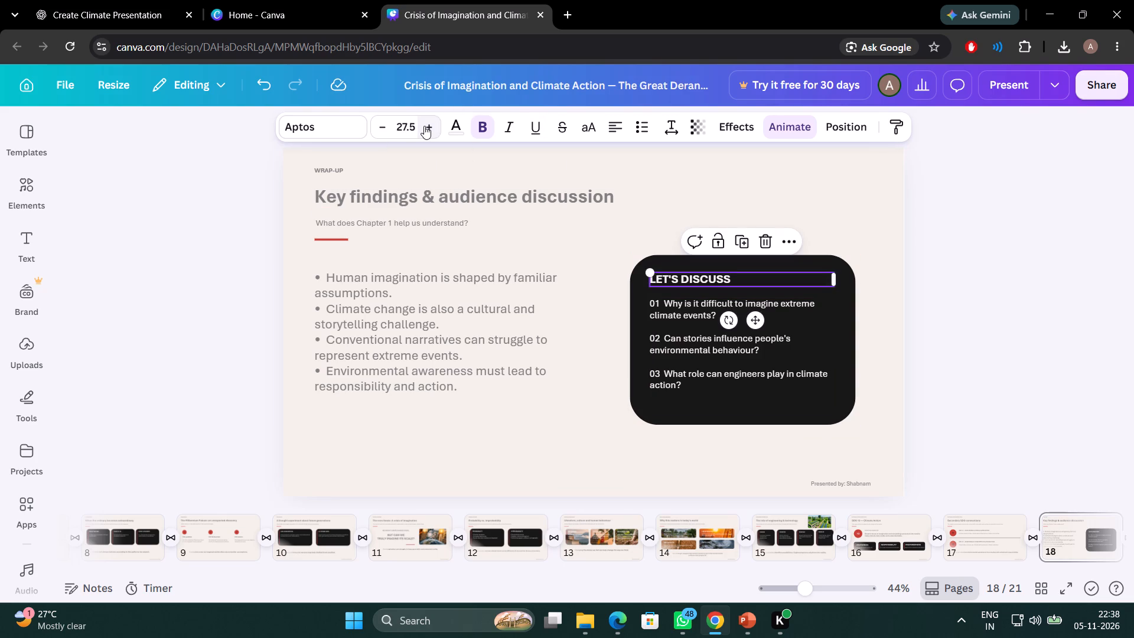
click(424, 126)
click(424, 126)
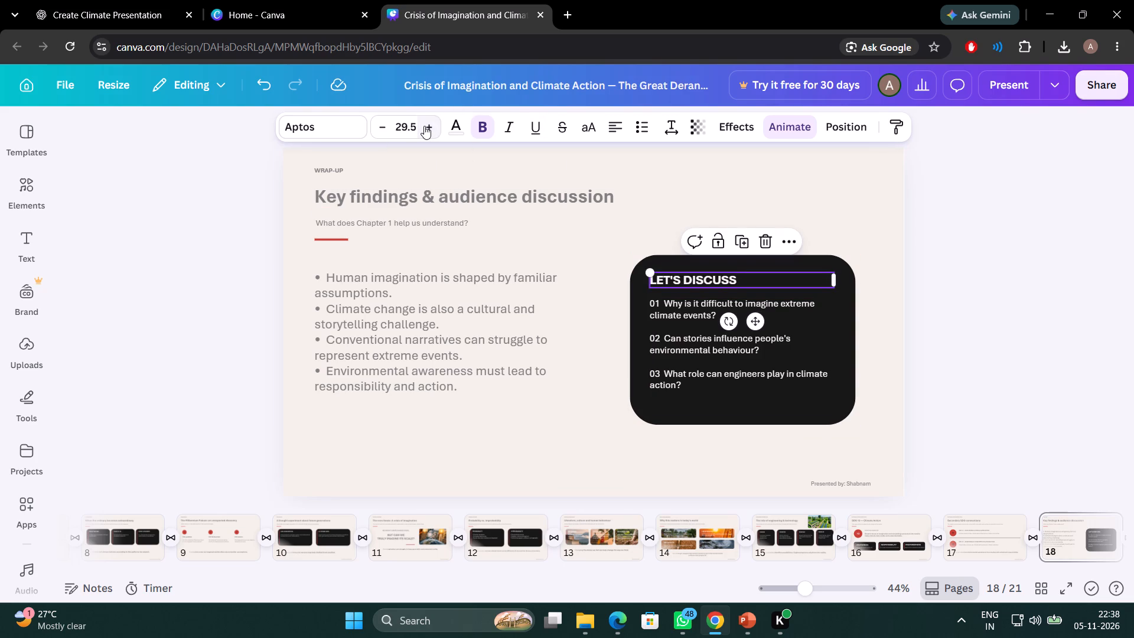
click(424, 126)
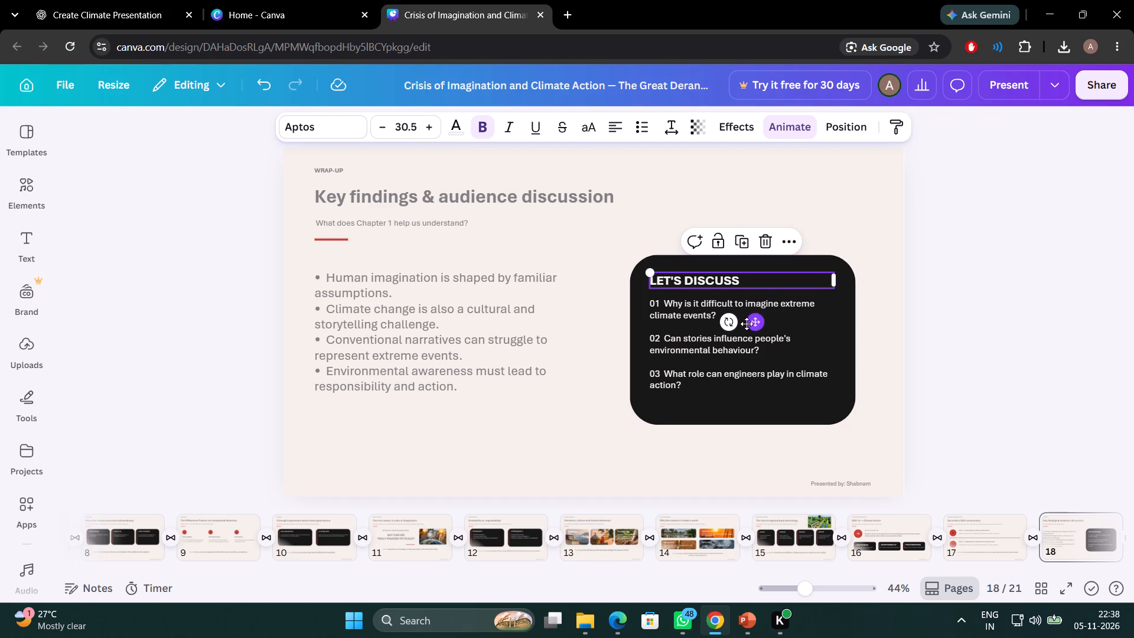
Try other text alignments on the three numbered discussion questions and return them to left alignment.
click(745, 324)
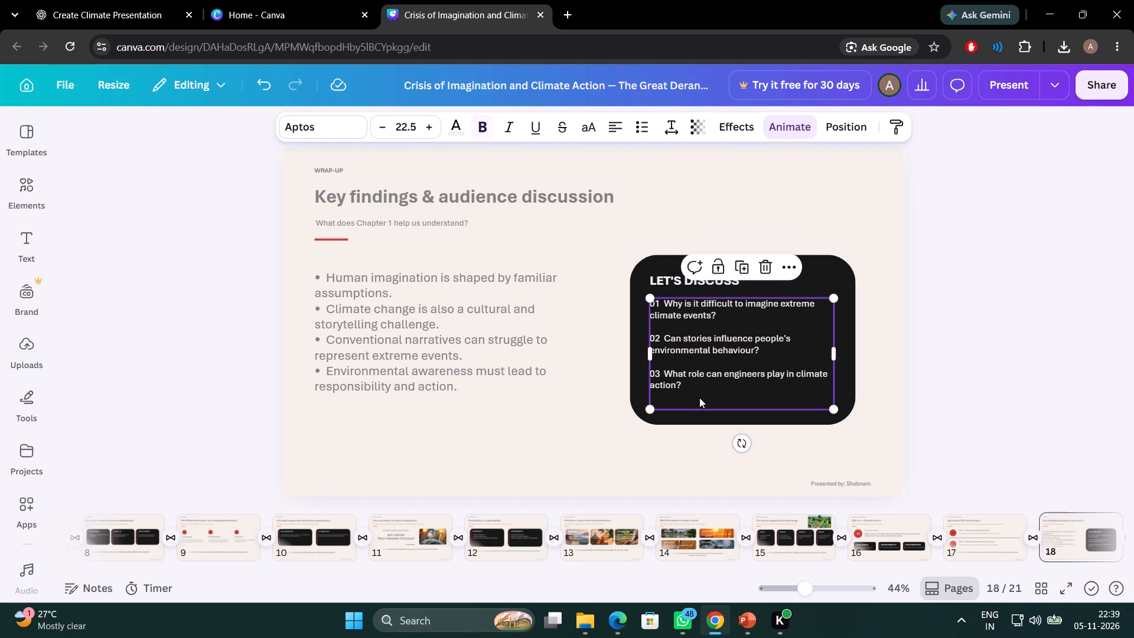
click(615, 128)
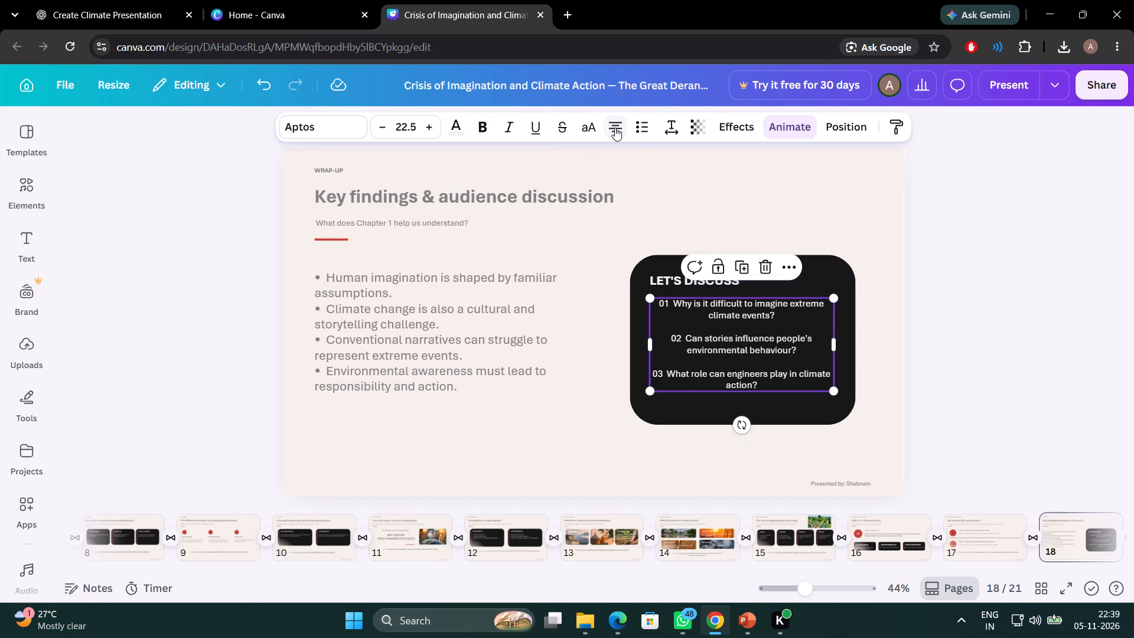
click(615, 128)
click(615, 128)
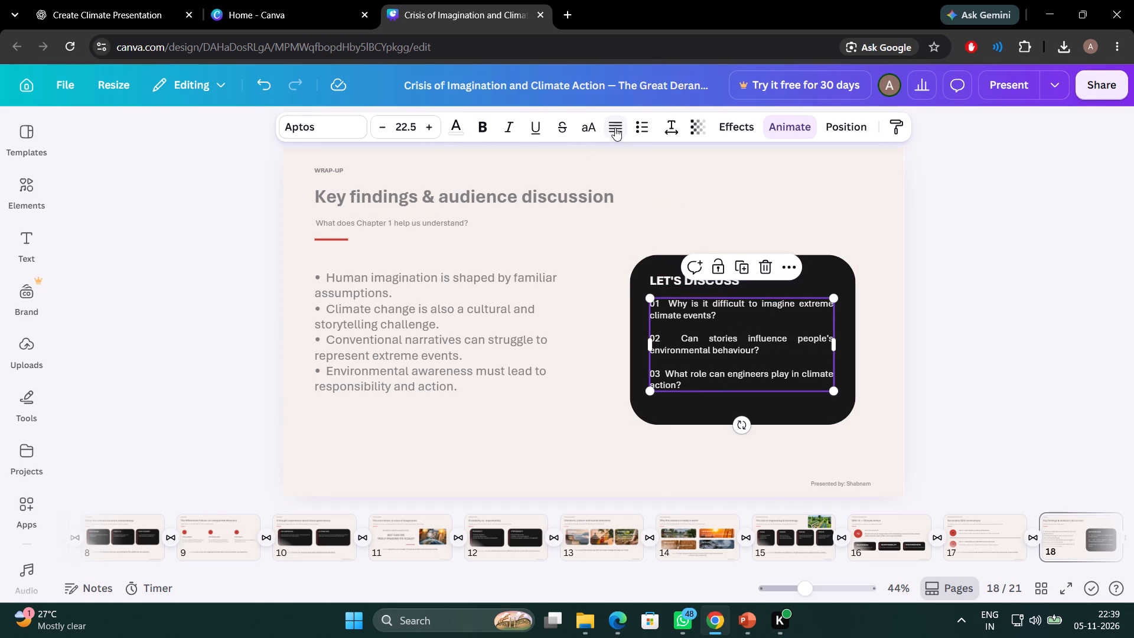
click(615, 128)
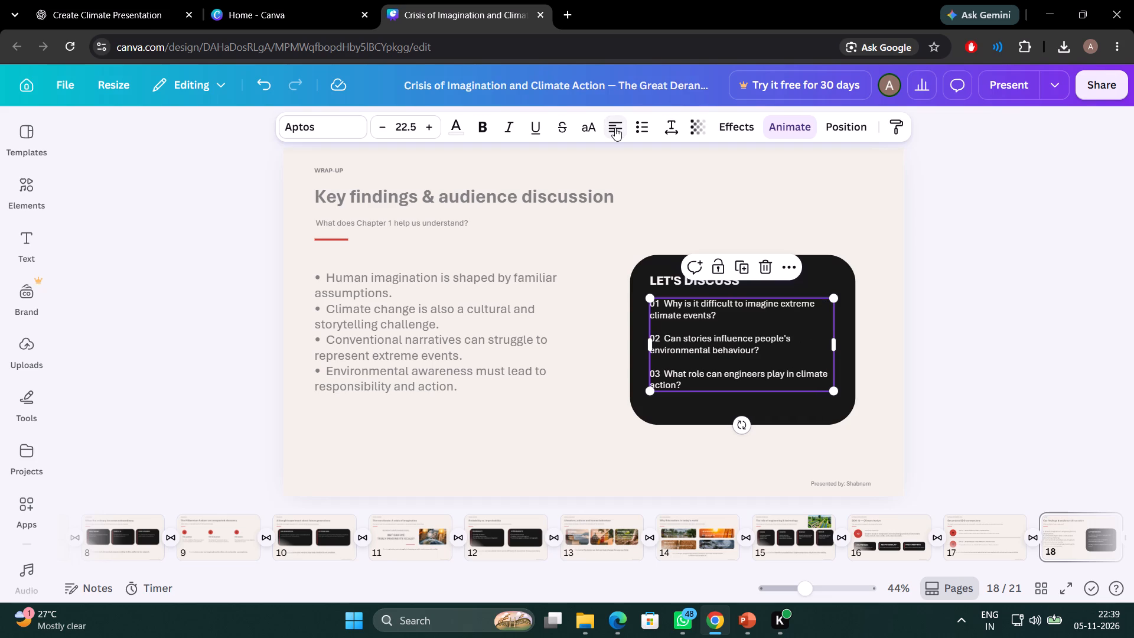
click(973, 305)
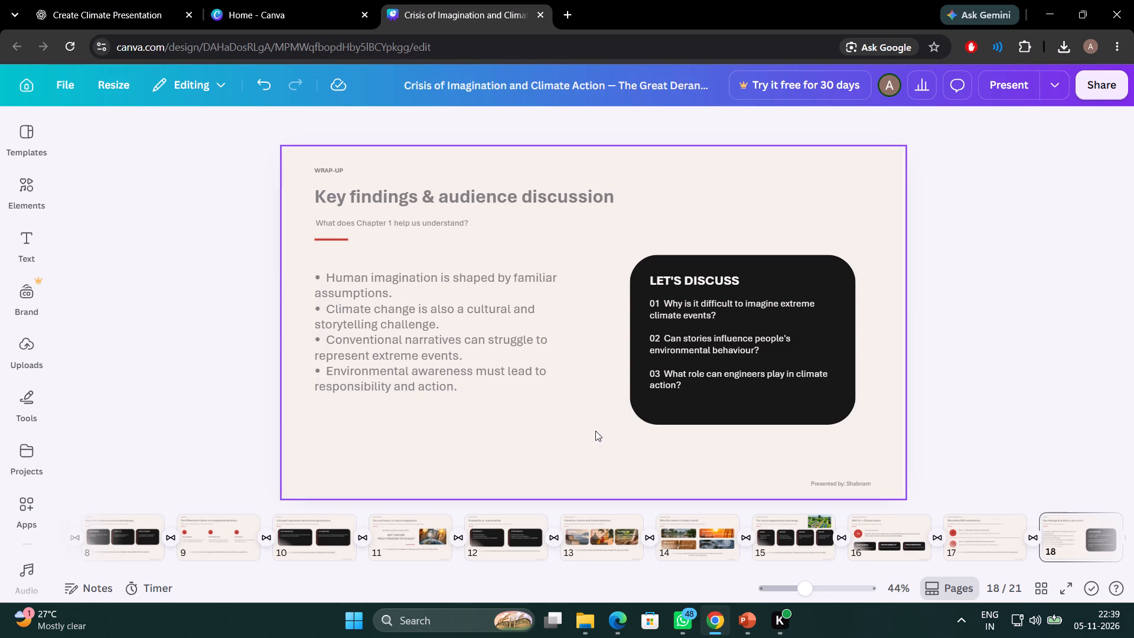
Move the key findings bullet text box slightly down on page 18, keeping it in line with the title.
drag(419, 353, 419, 369)
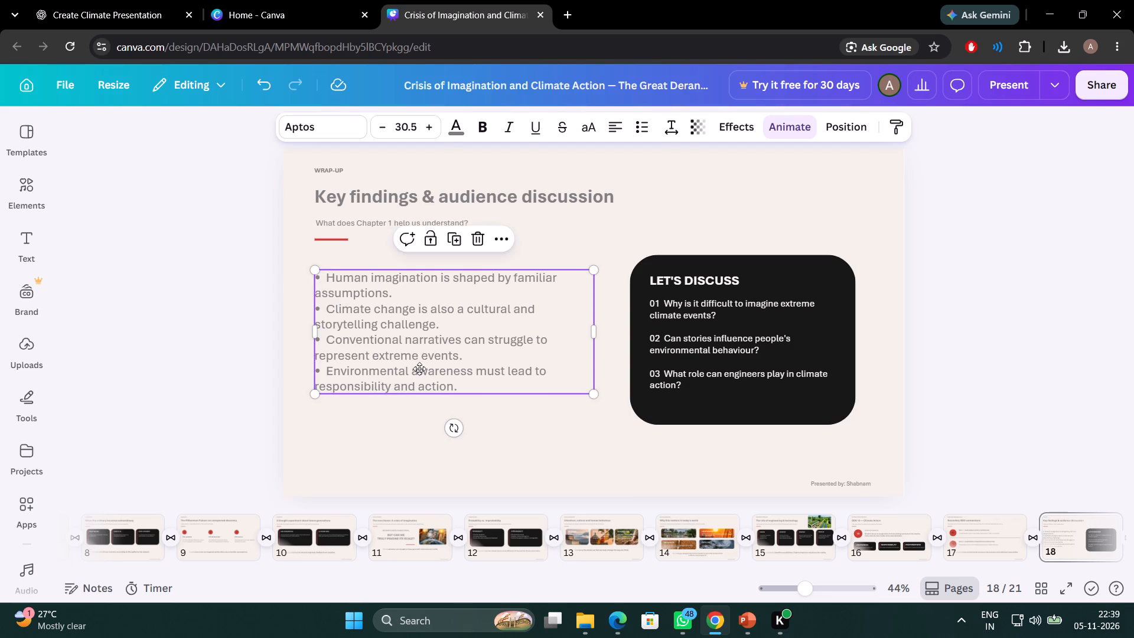
drag(419, 369, 419, 361)
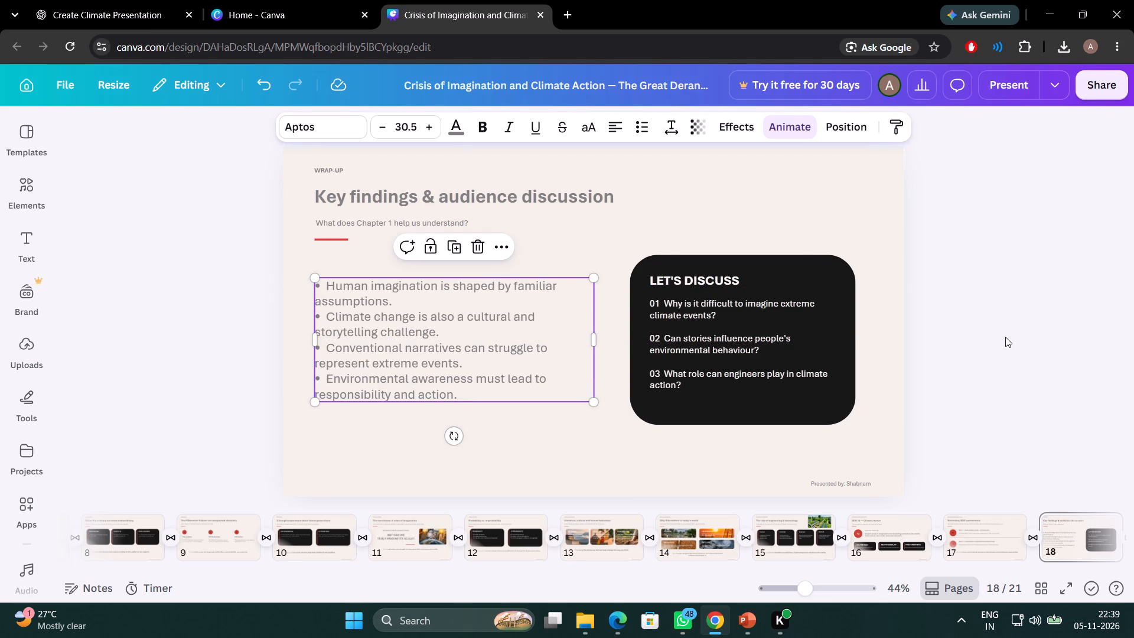
click(1005, 337)
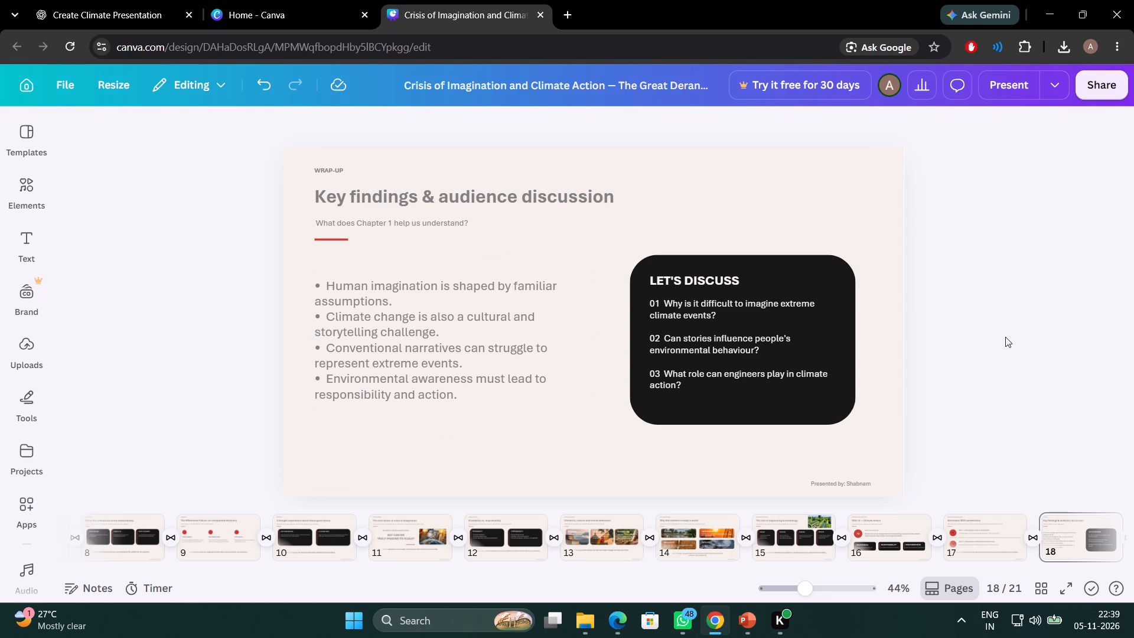
click(1005, 337)
On page 19, enlarge the LITERATURE, SCIENCE and ENGINEERING headings and their captions together by several font sizes.
key(Right)
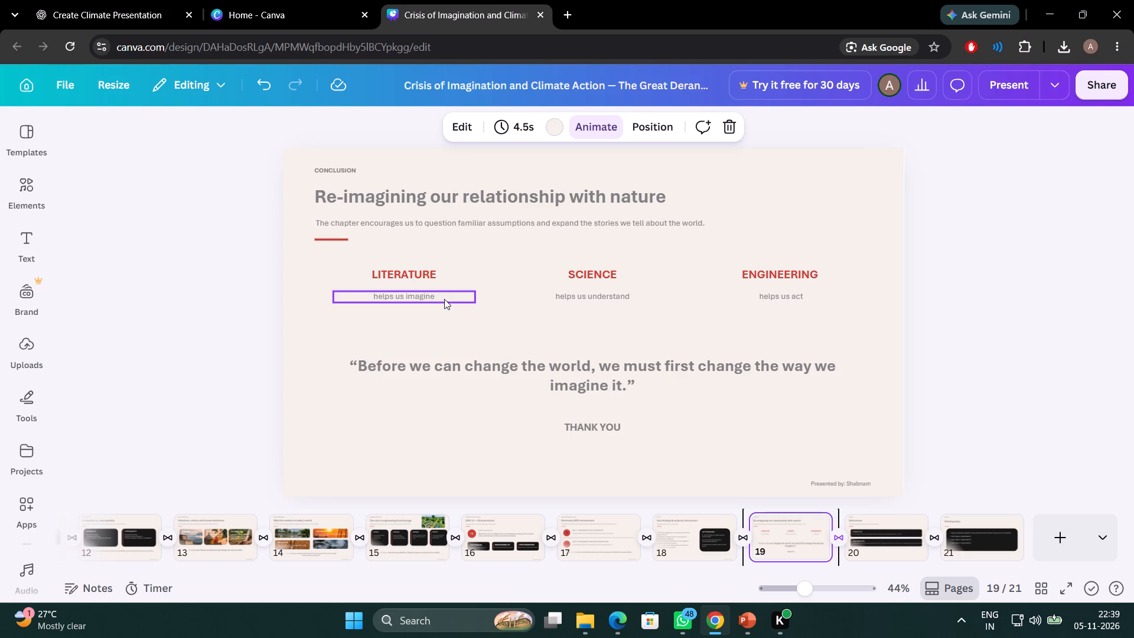
click(444, 299)
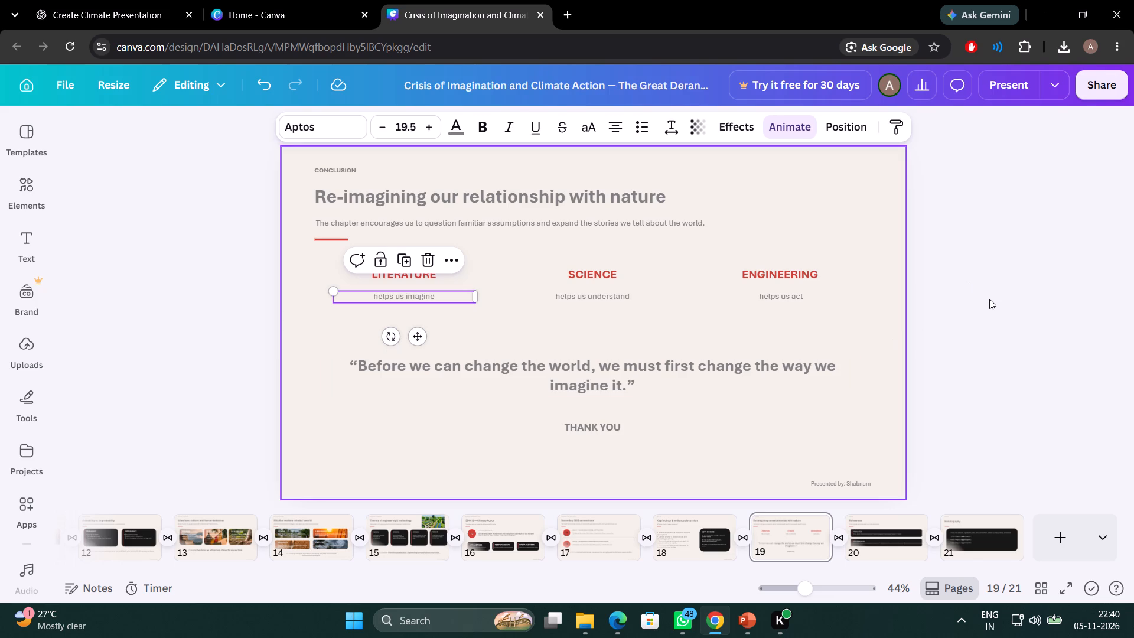
click(989, 299)
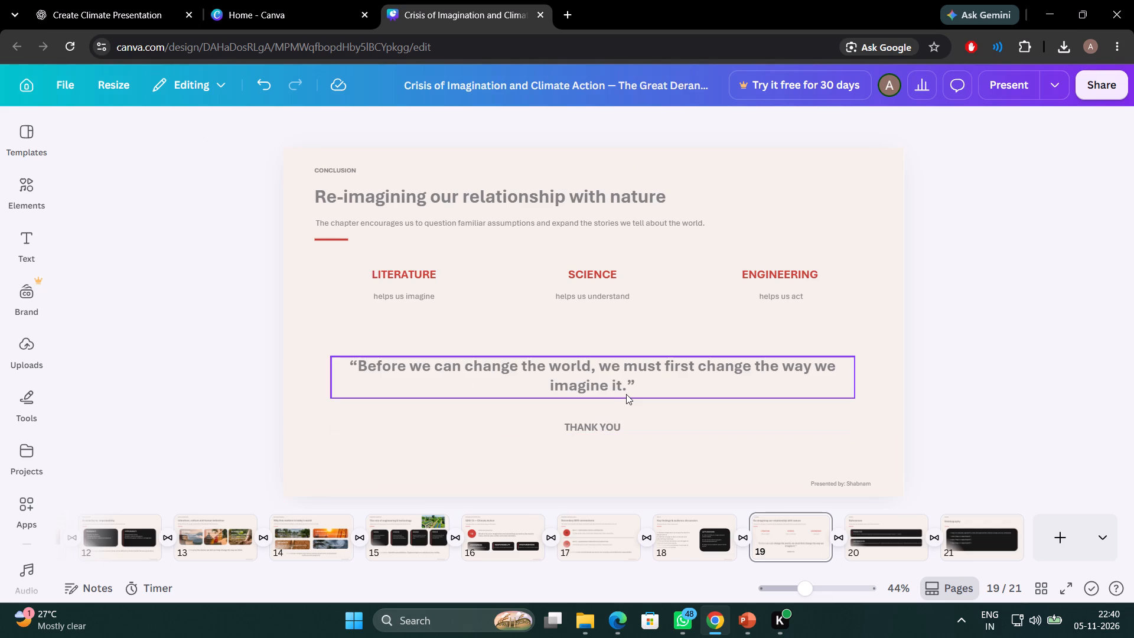
click(421, 274)
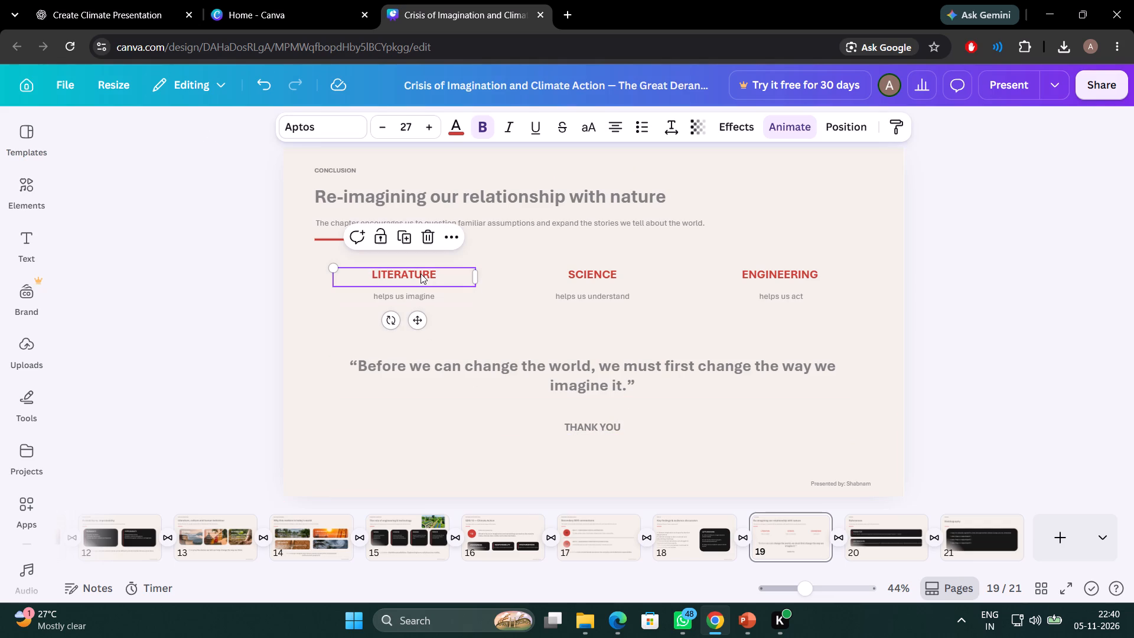
click(421, 291)
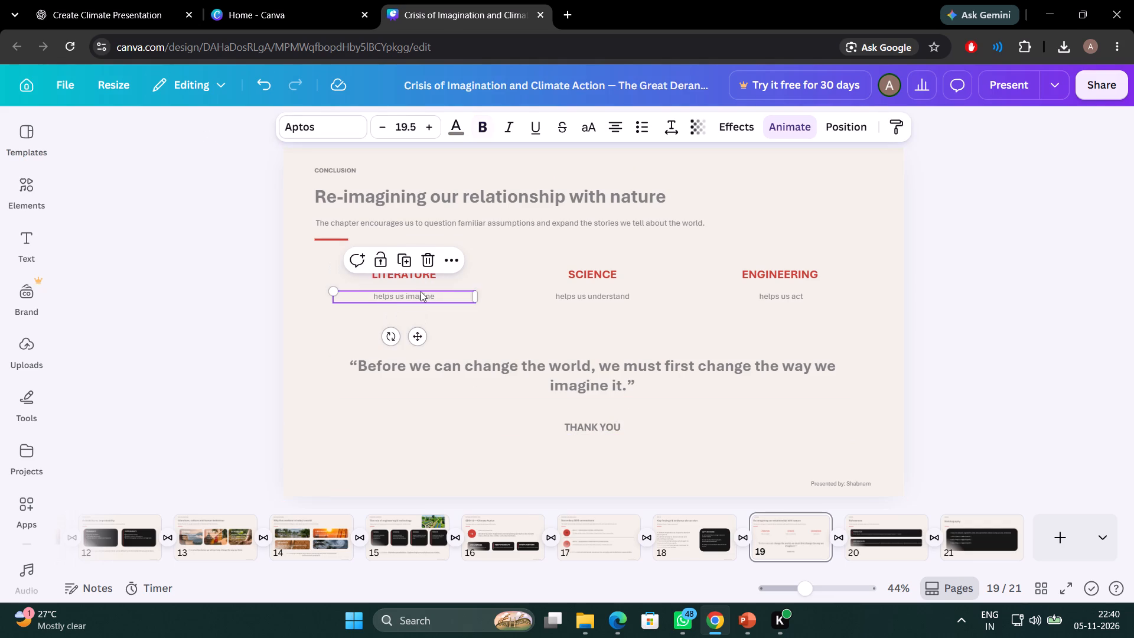
click(409, 277)
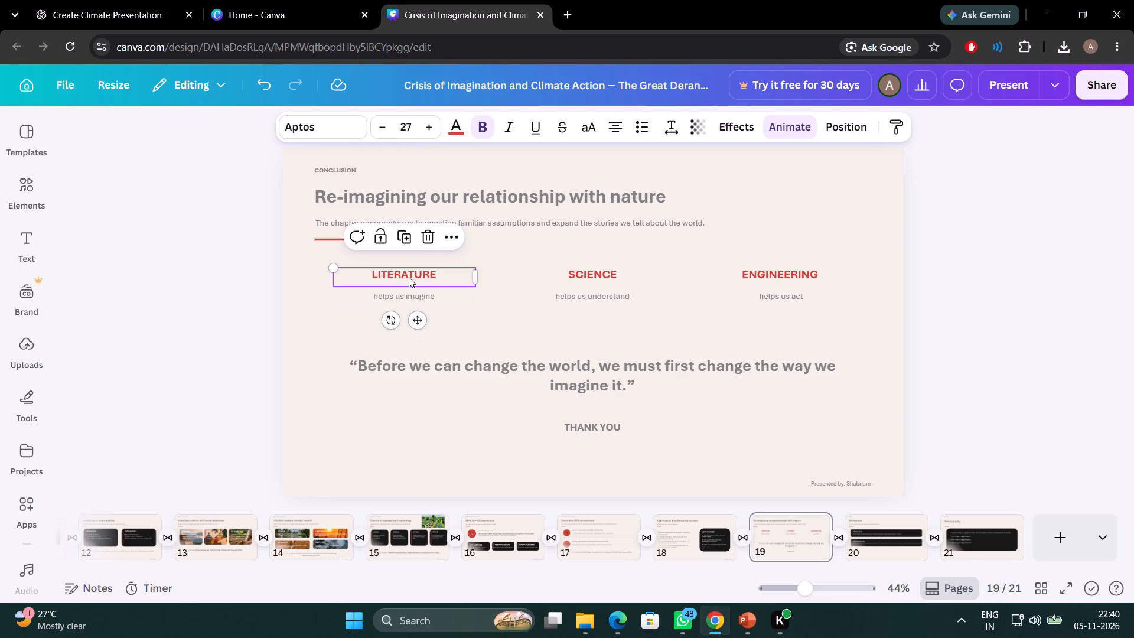
drag(308, 252, 738, 371)
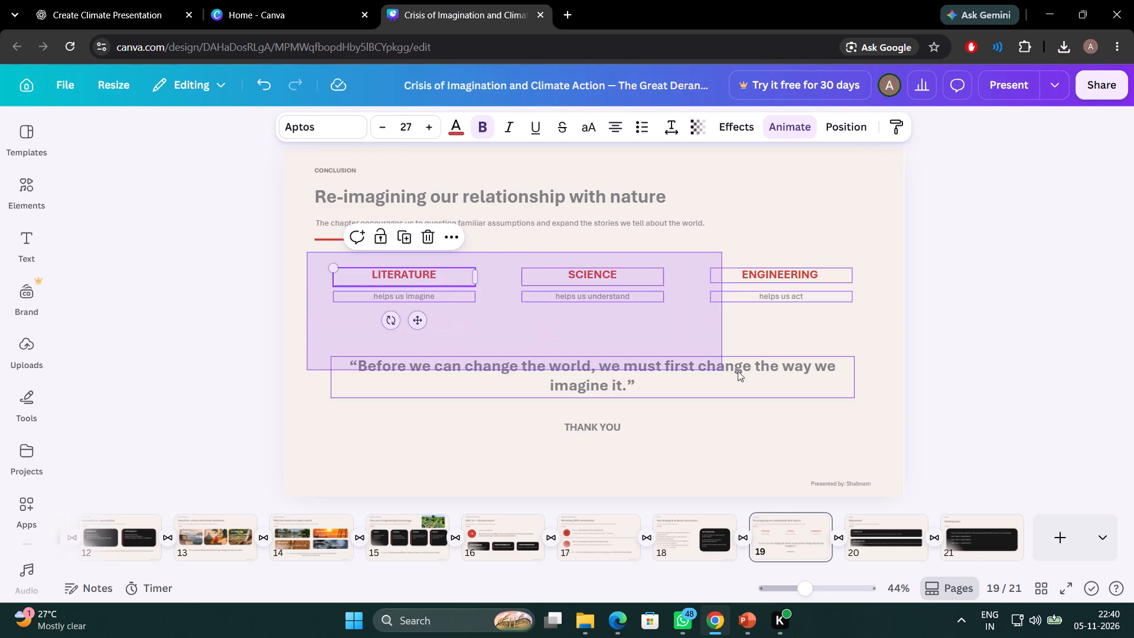
drag(738, 371, 879, 332)
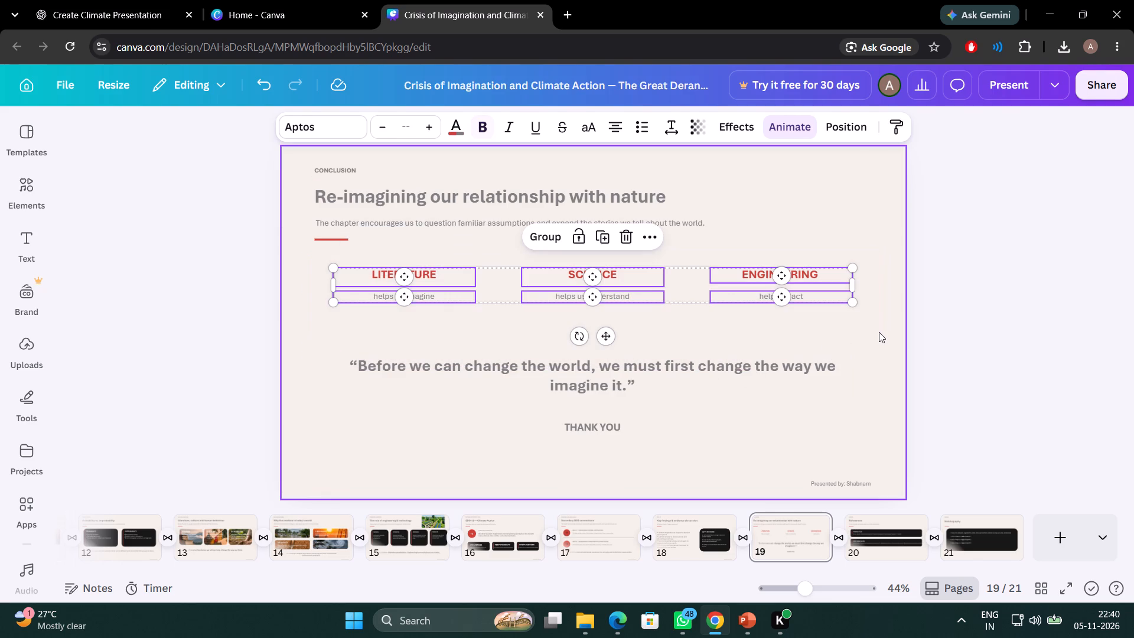
click(426, 128)
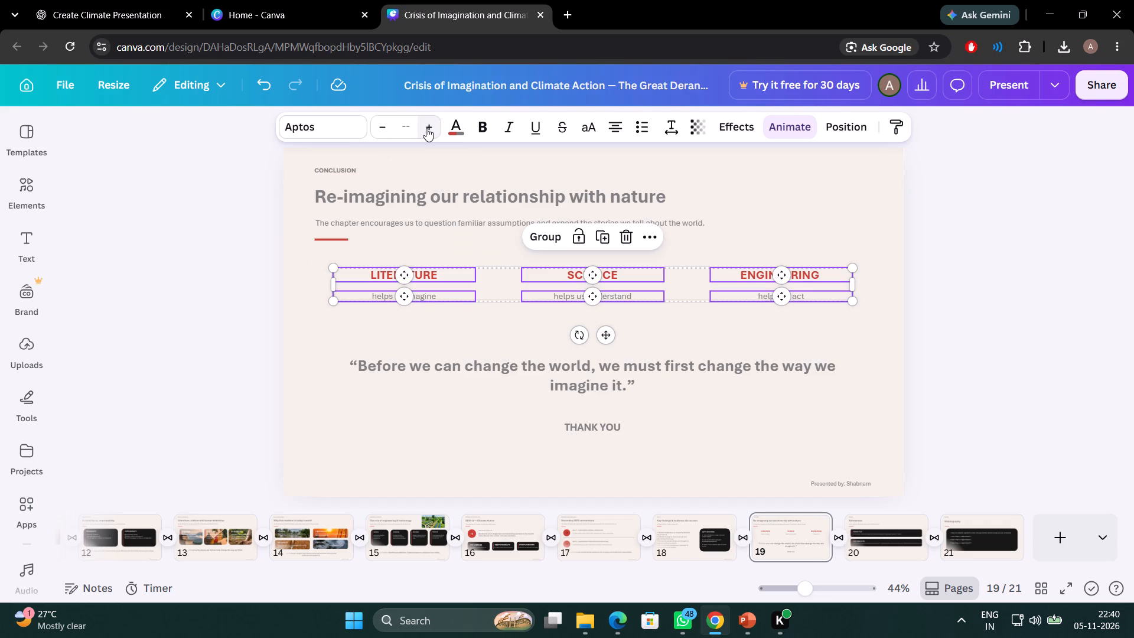
click(426, 128)
triple_click(426, 128)
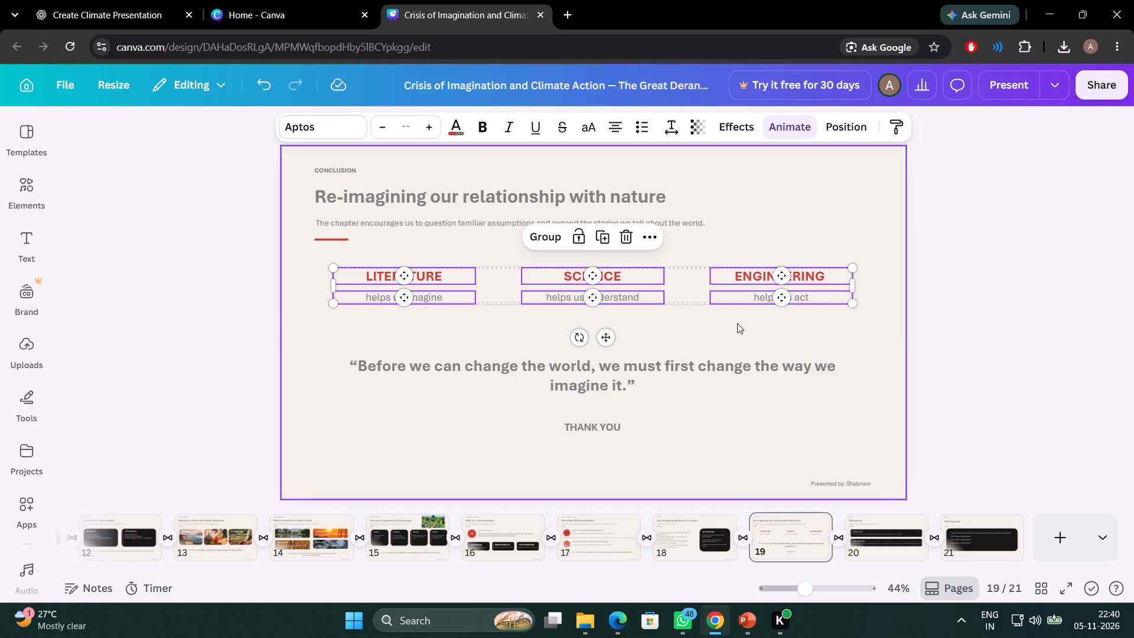
Group the LITERATURE, SCIENCE and ENGINEERING headings with their captions on page 19 and move the group down closer to the quote.
key(Down)
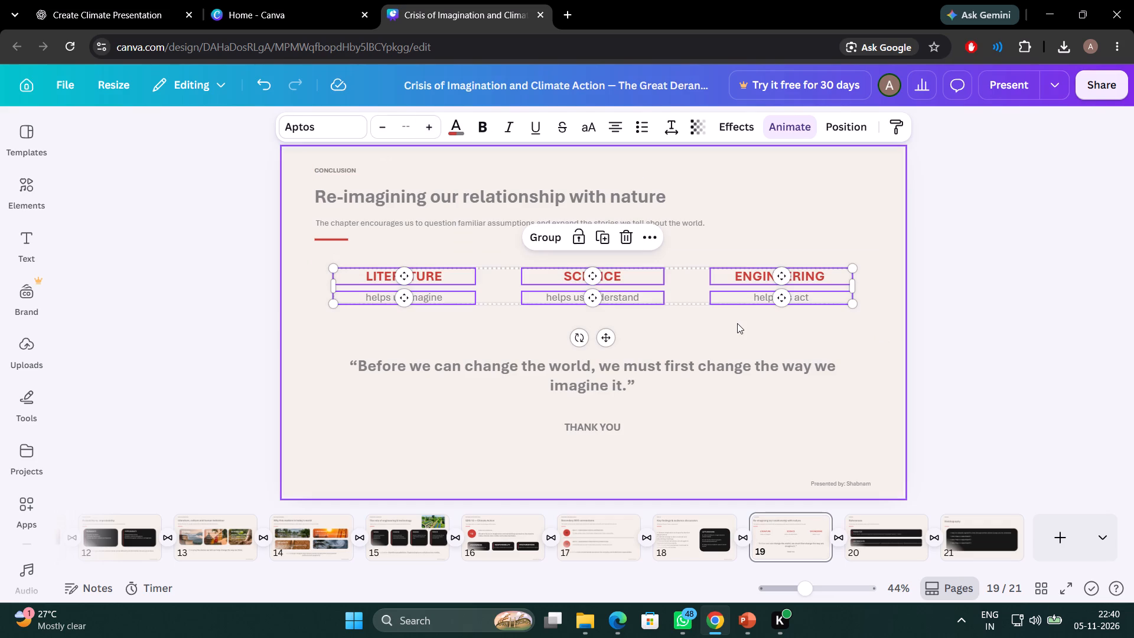
click(937, 300)
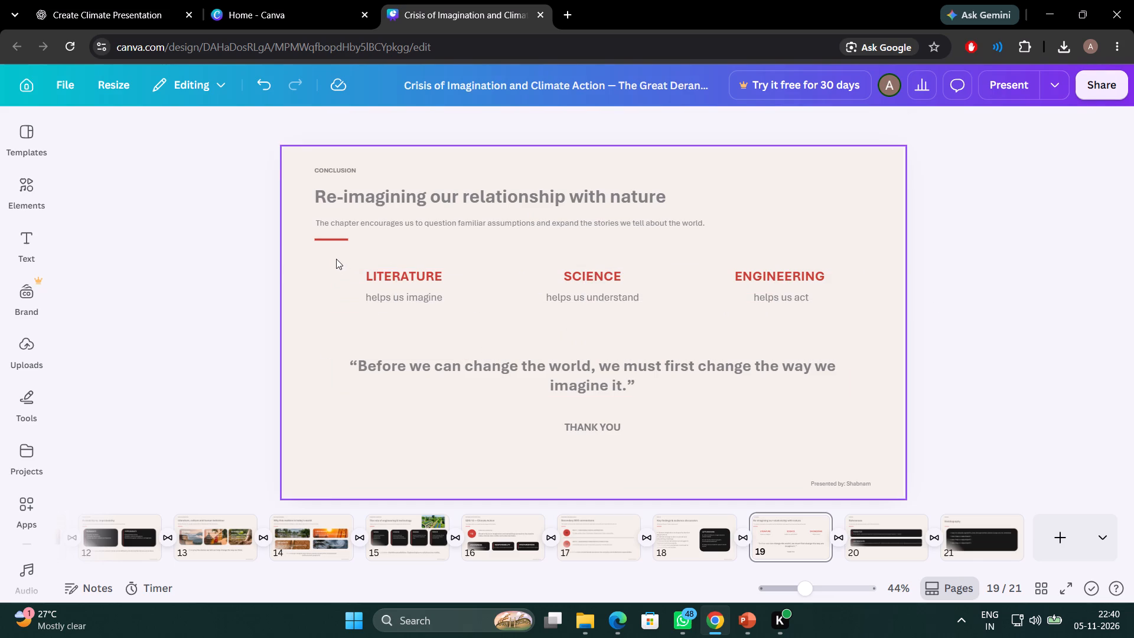
drag(336, 259, 780, 317)
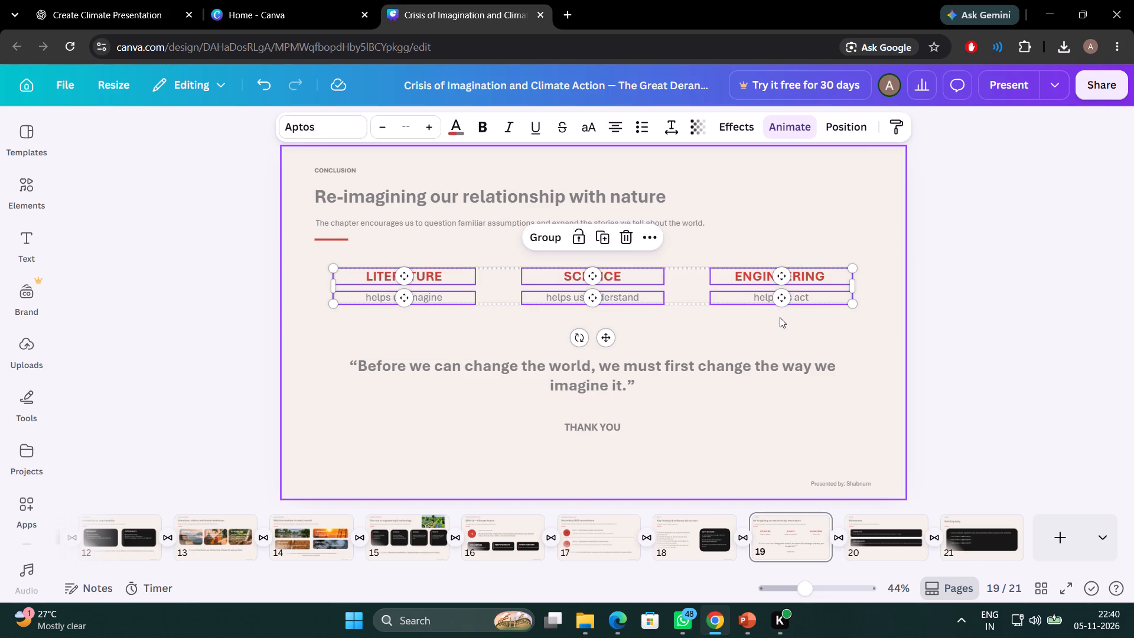
key(Down)
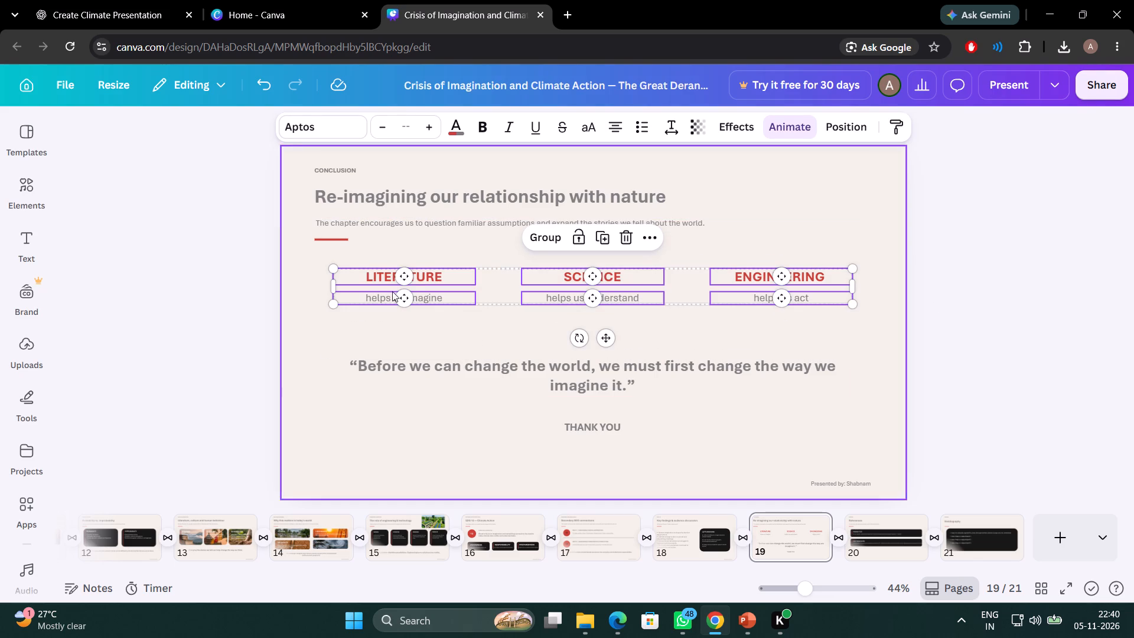
drag(510, 266, 510, 283)
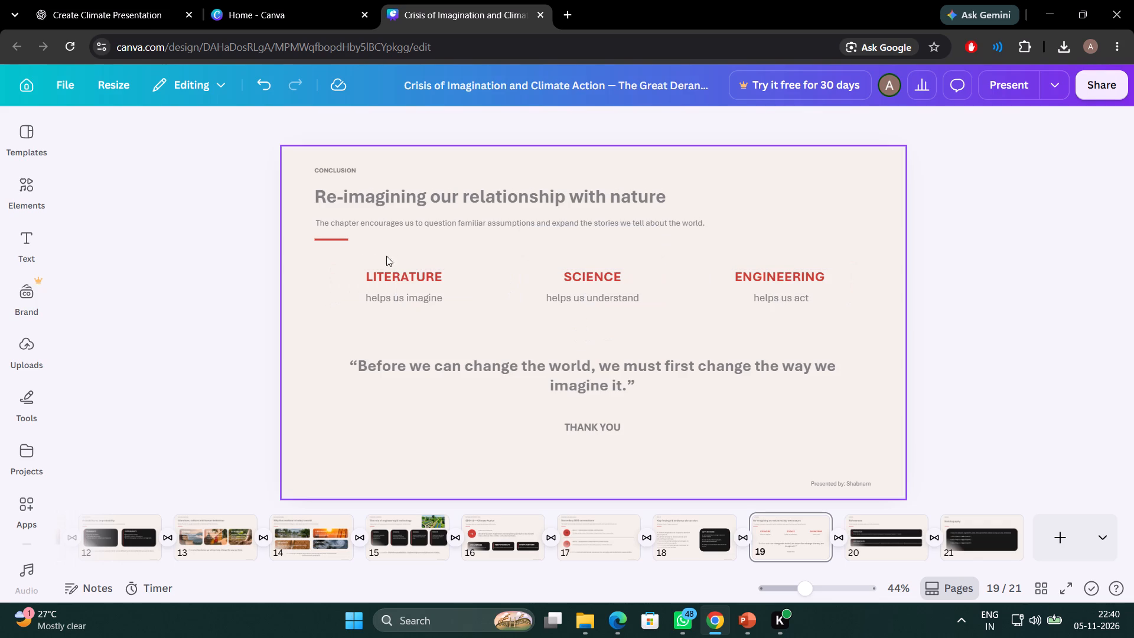
drag(344, 266, 876, 326)
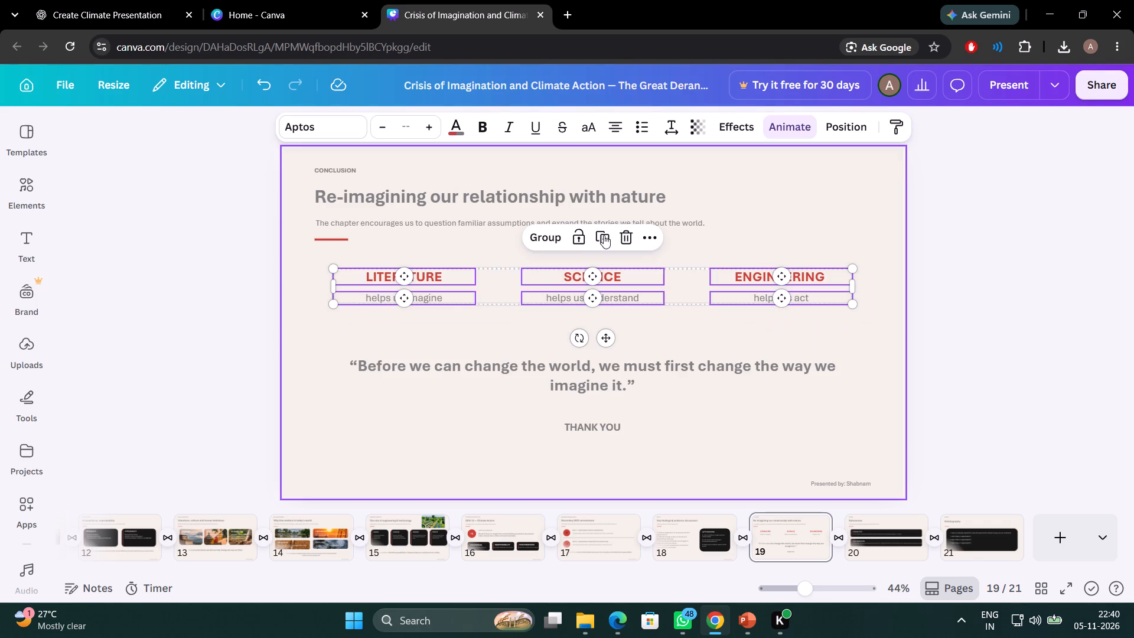
click(538, 239)
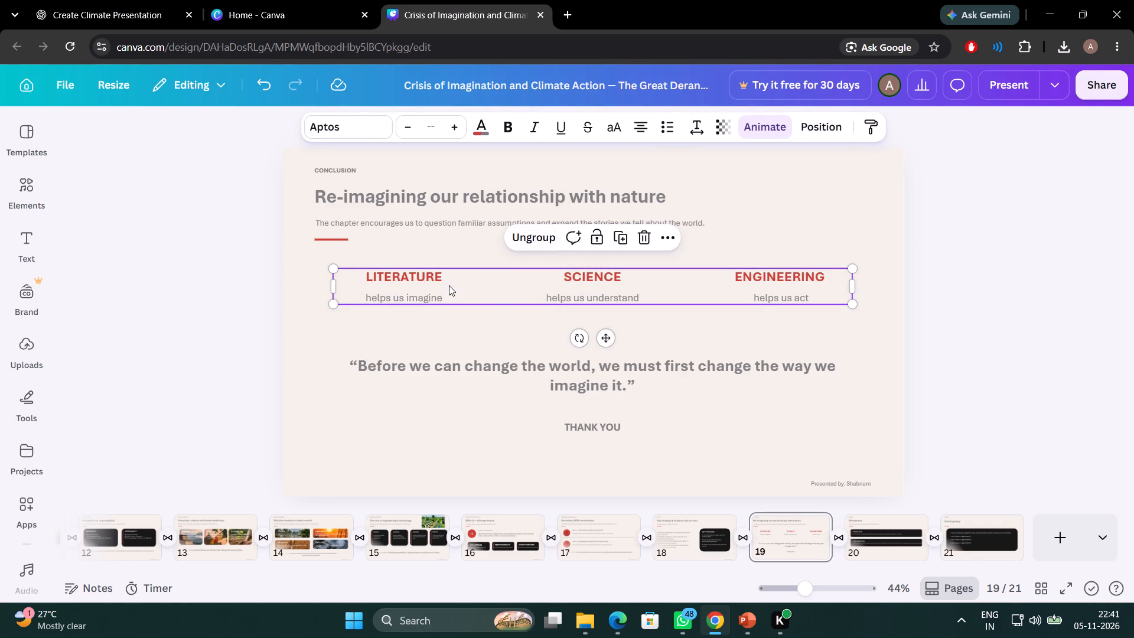
drag(501, 289, 498, 310)
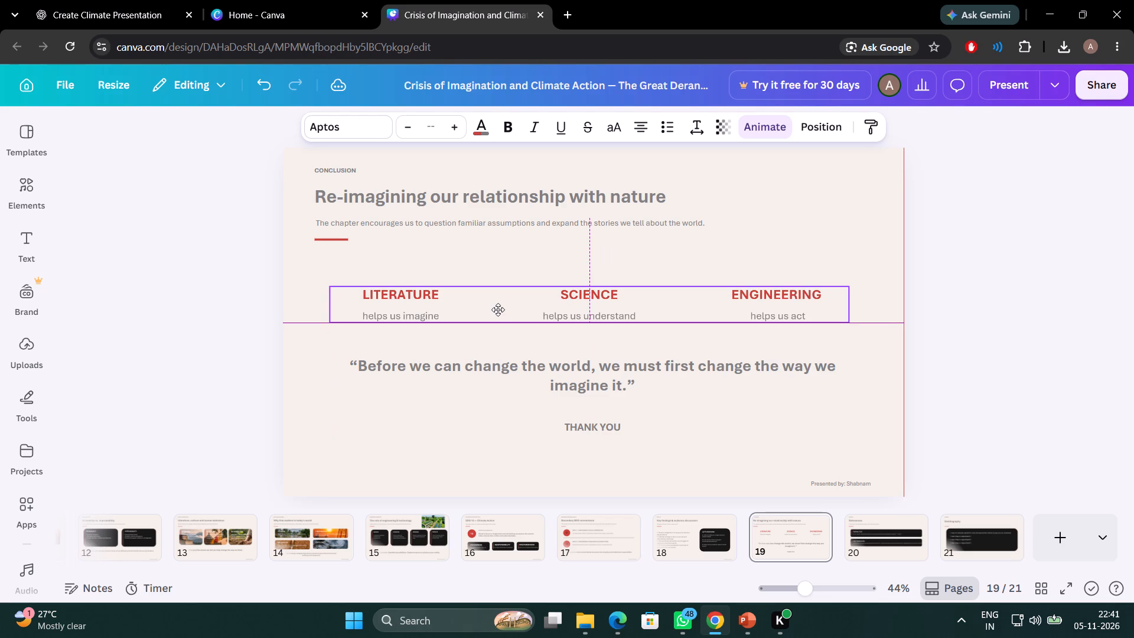
drag(498, 310, 495, 310)
drag(495, 310, 496, 311)
drag(496, 311, 496, 311)
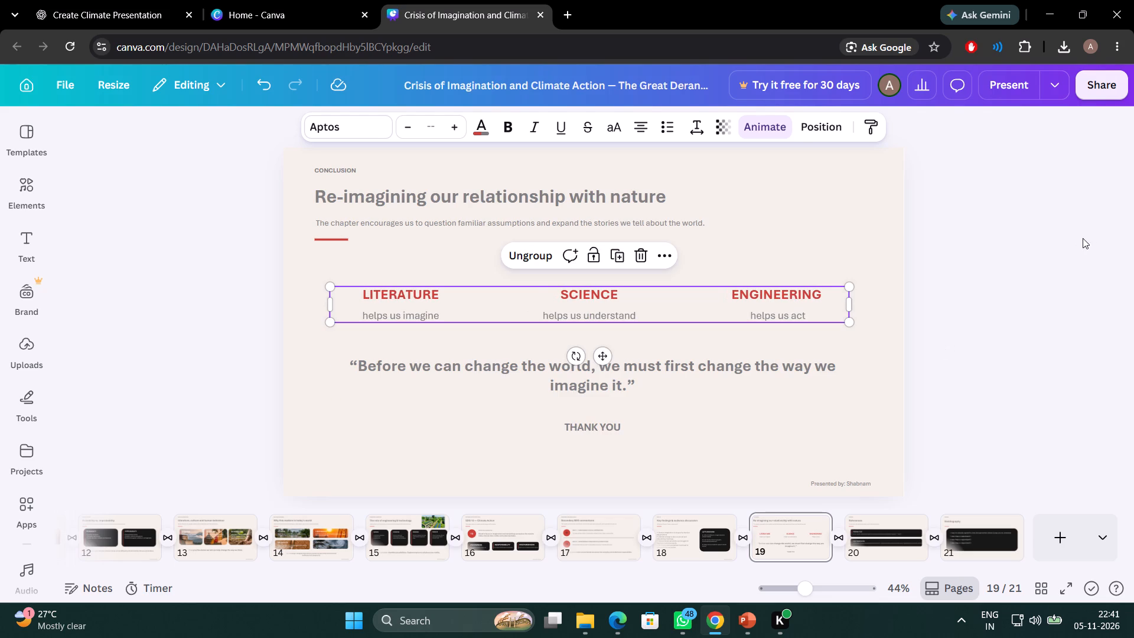
click(1083, 238)
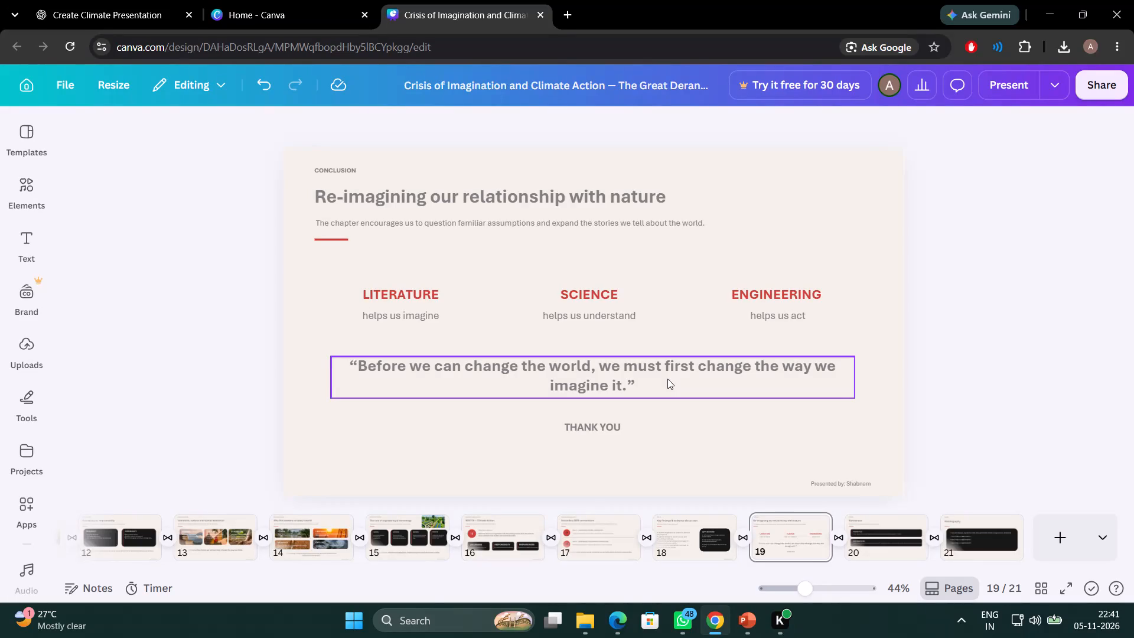
Review the conclusion, References and Webliography pages and look back through the preceding pages to the SDG 13 page.
click(605, 425)
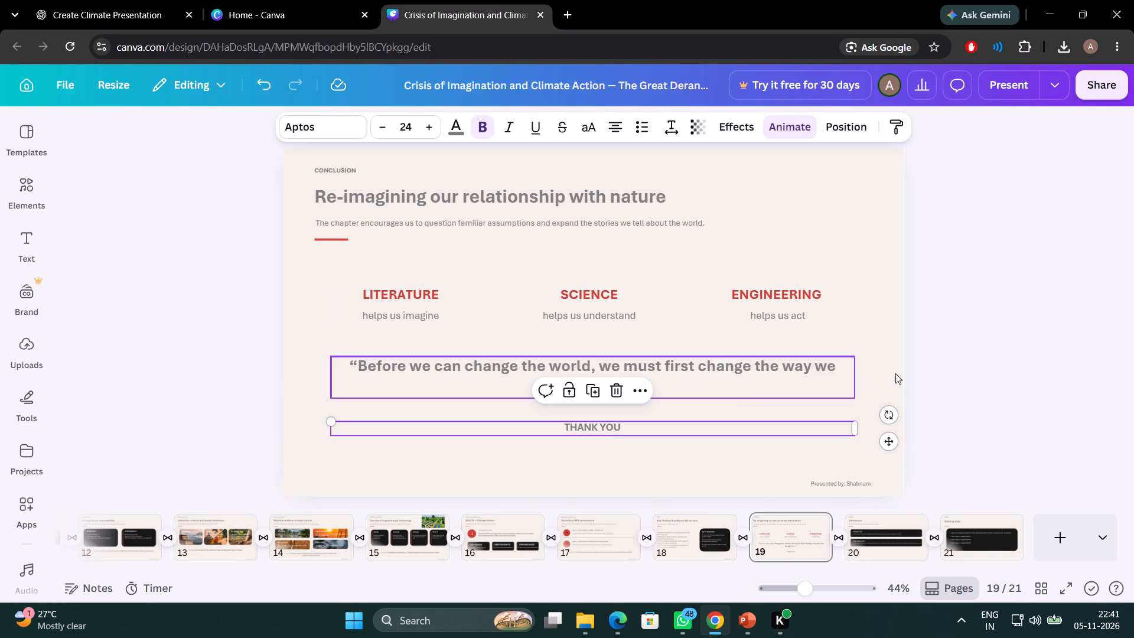
click(960, 353)
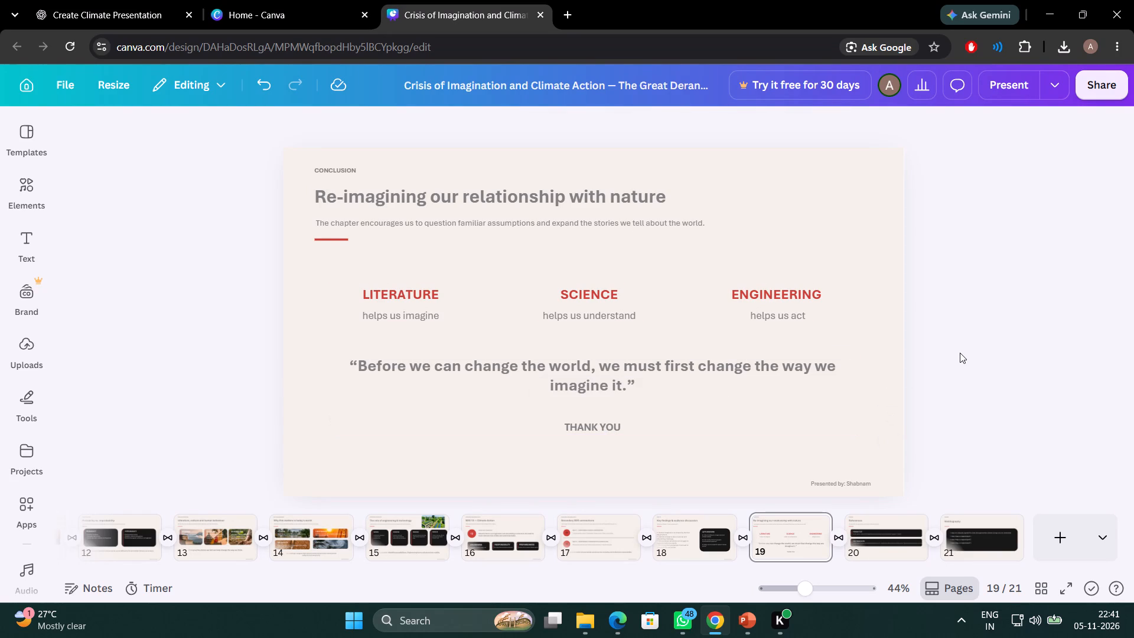
key(Right)
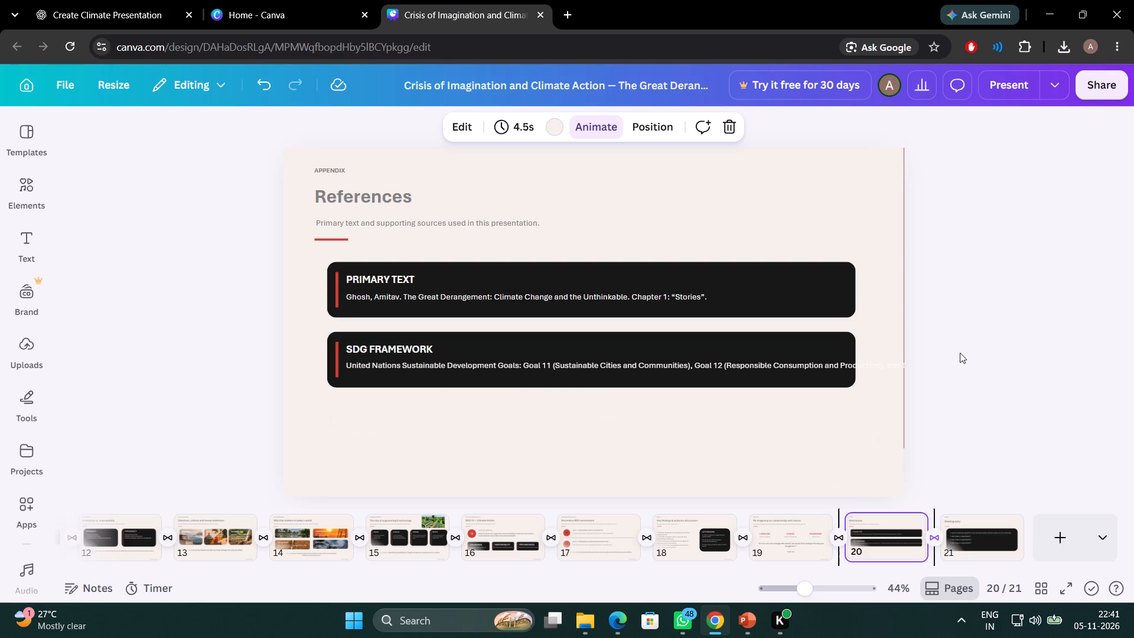
key(Right)
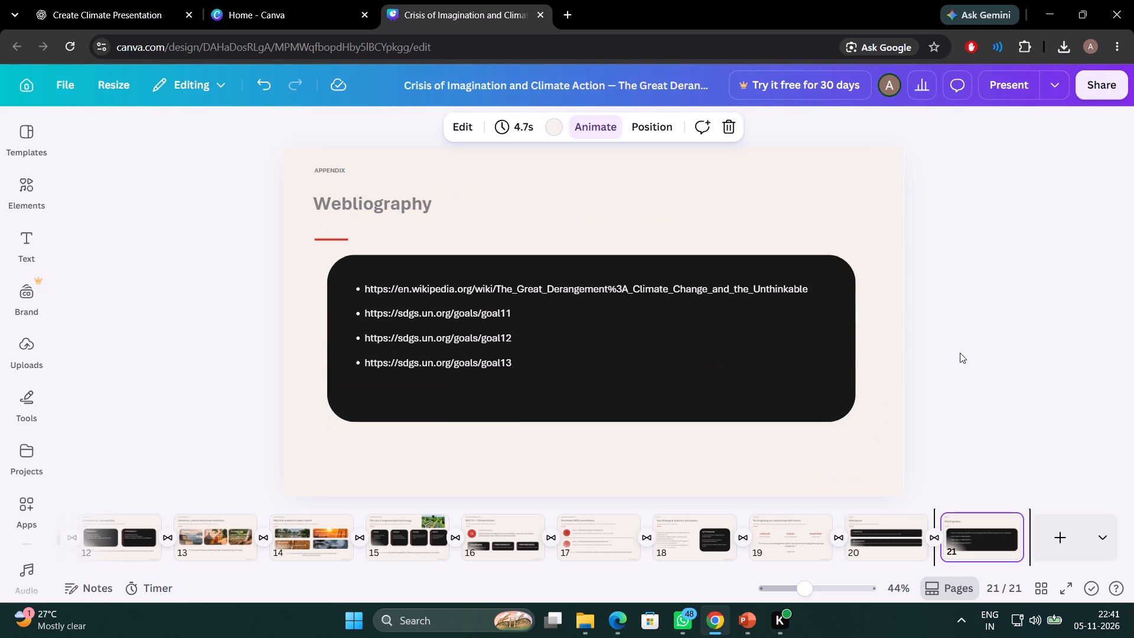
key(Right)
key(Left)
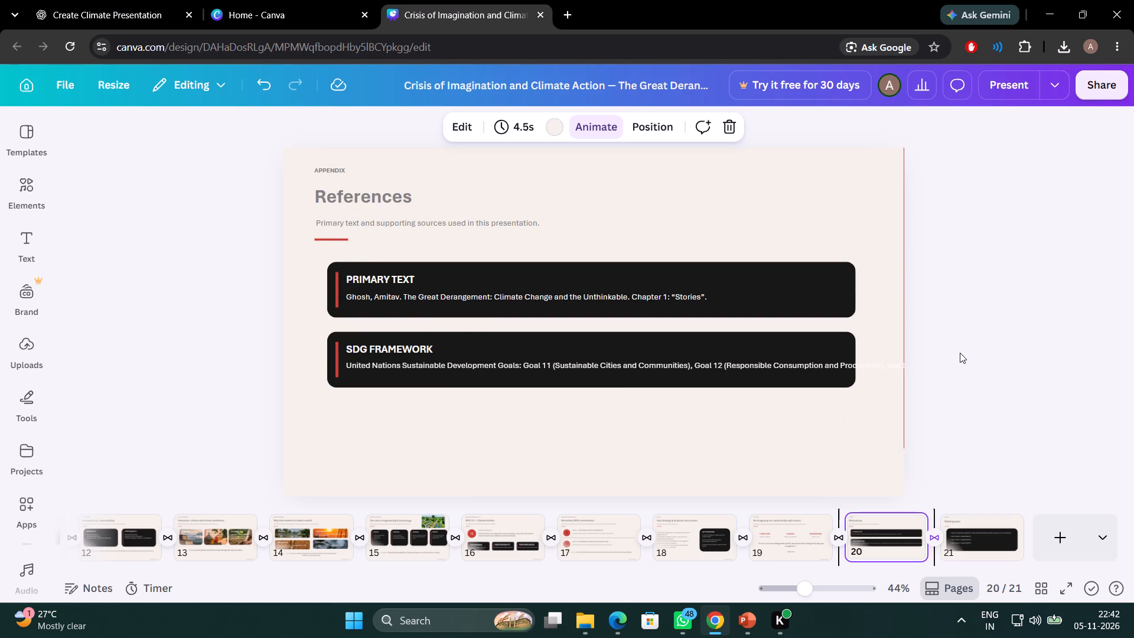
key(Right)
key(Left)
key(Left)
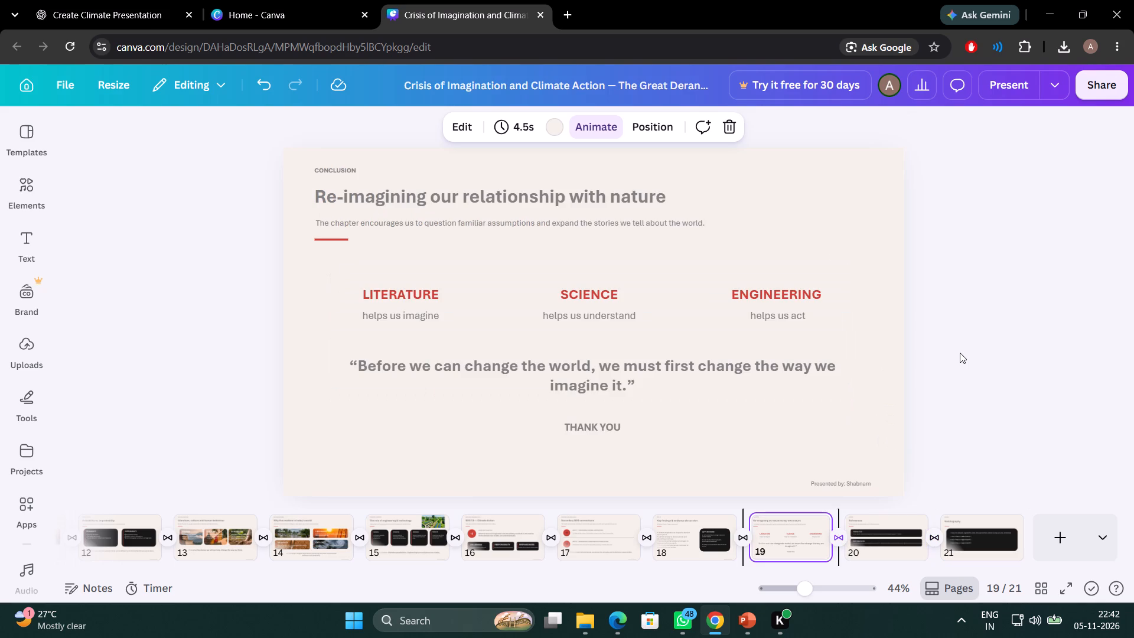
key(Left)
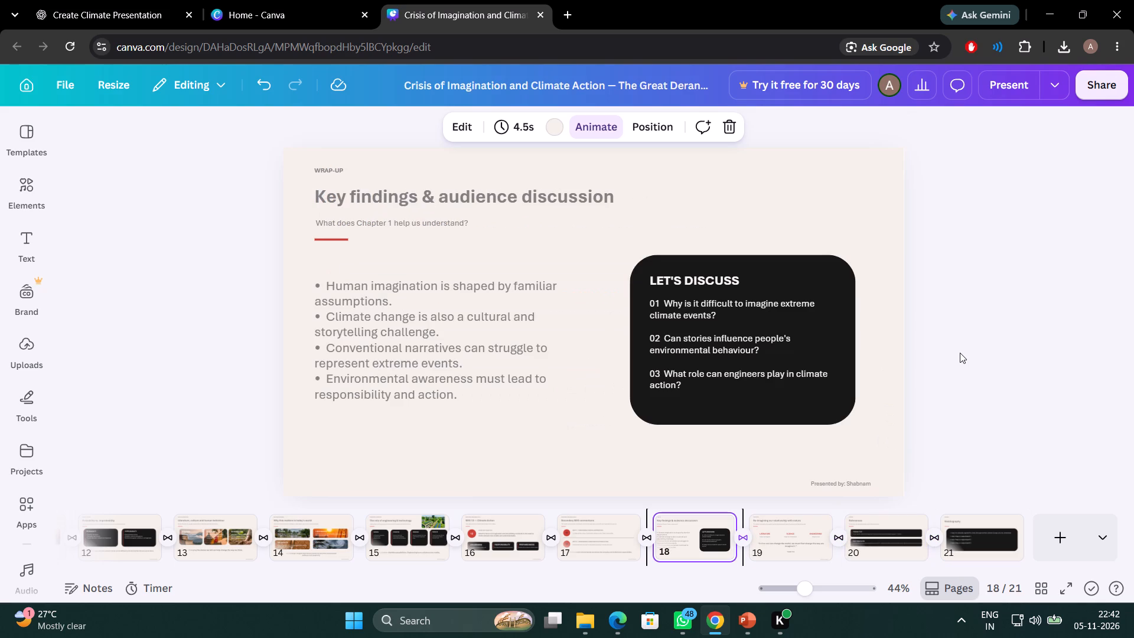
key(Left)
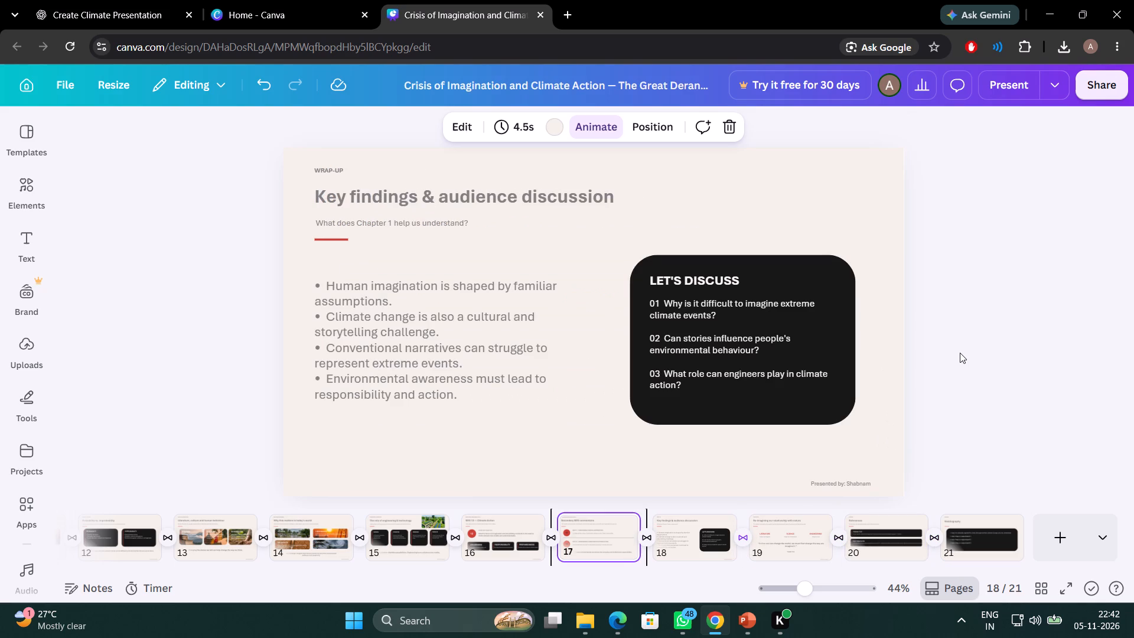
key(Left)
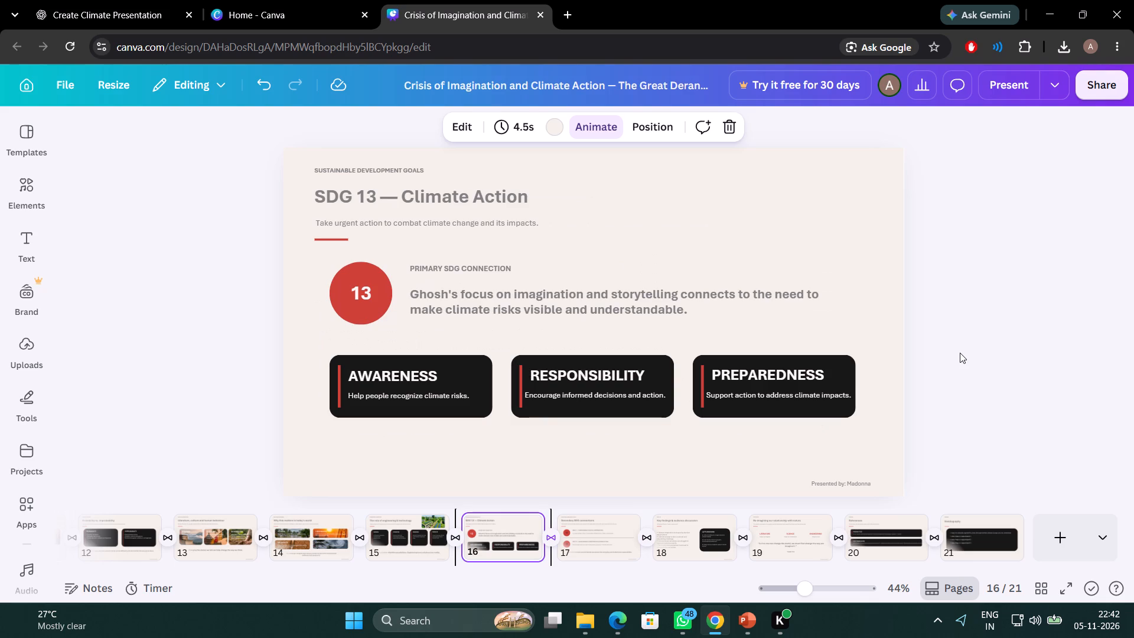
On page 16, reduce the text size in the AWARENESS, RESPONSIBILITY and PREPAREDNESS cards together by one font size.
click(426, 376)
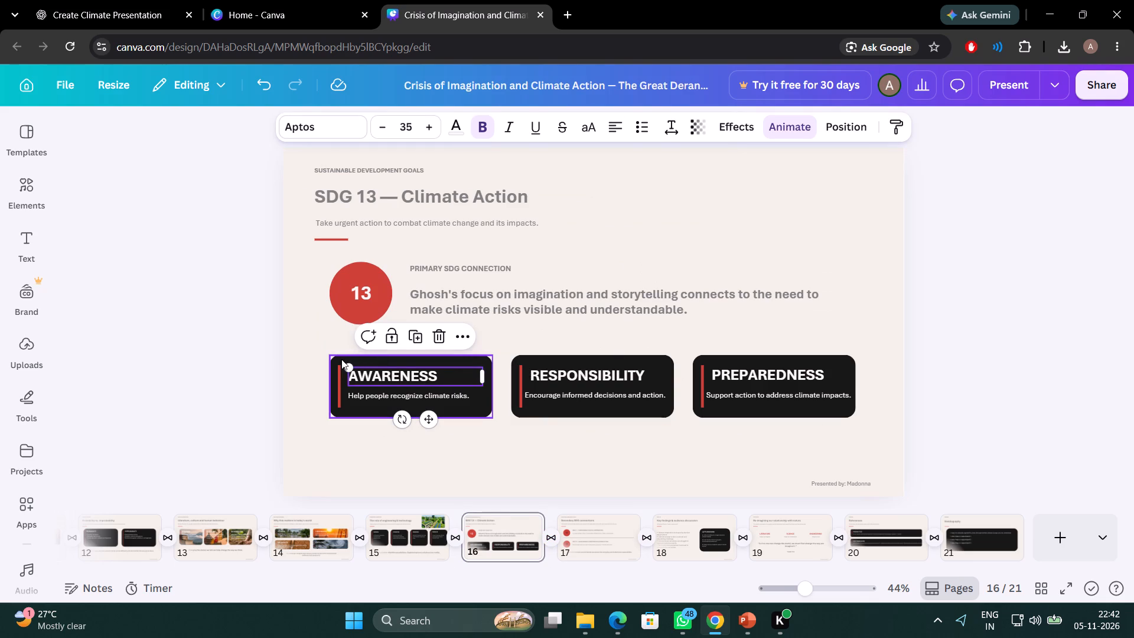
click(303, 359)
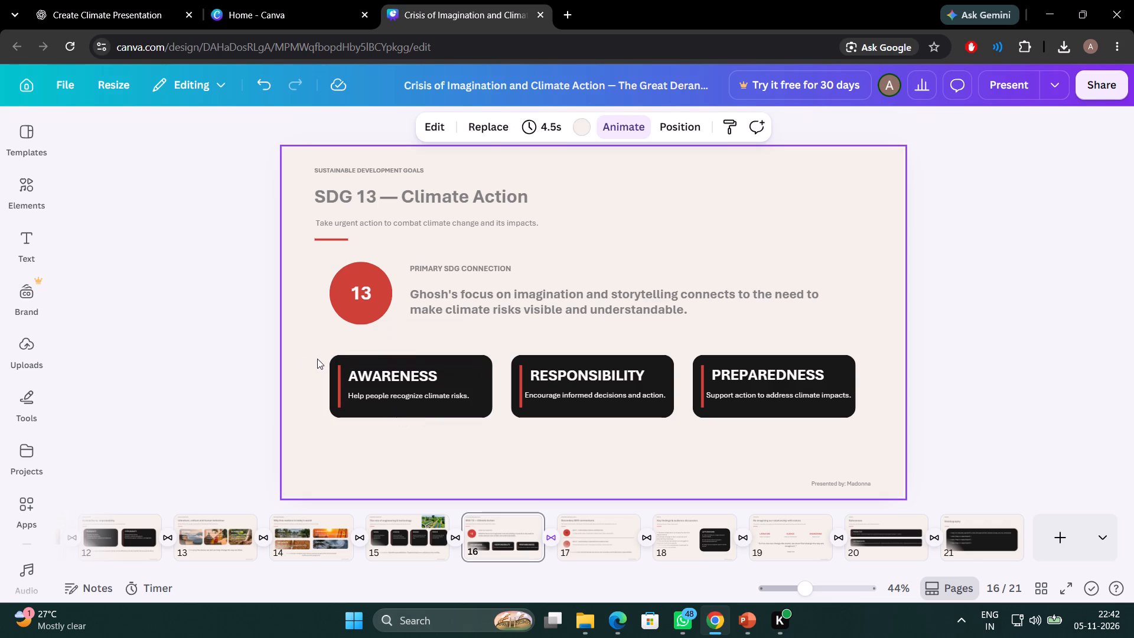
drag(317, 359, 764, 397)
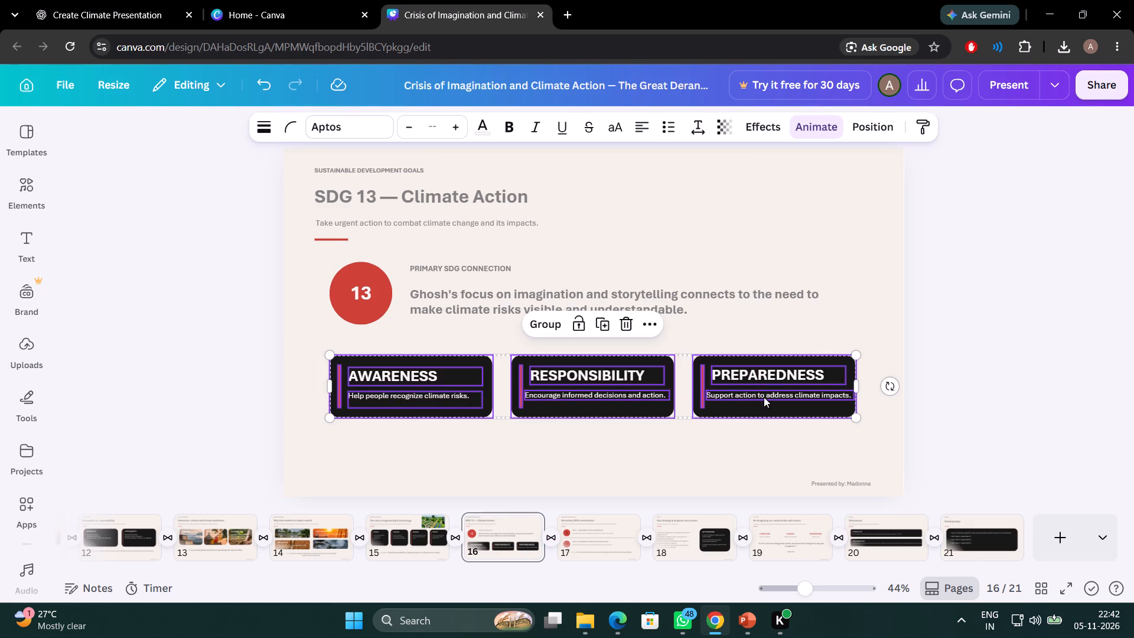
click(410, 131)
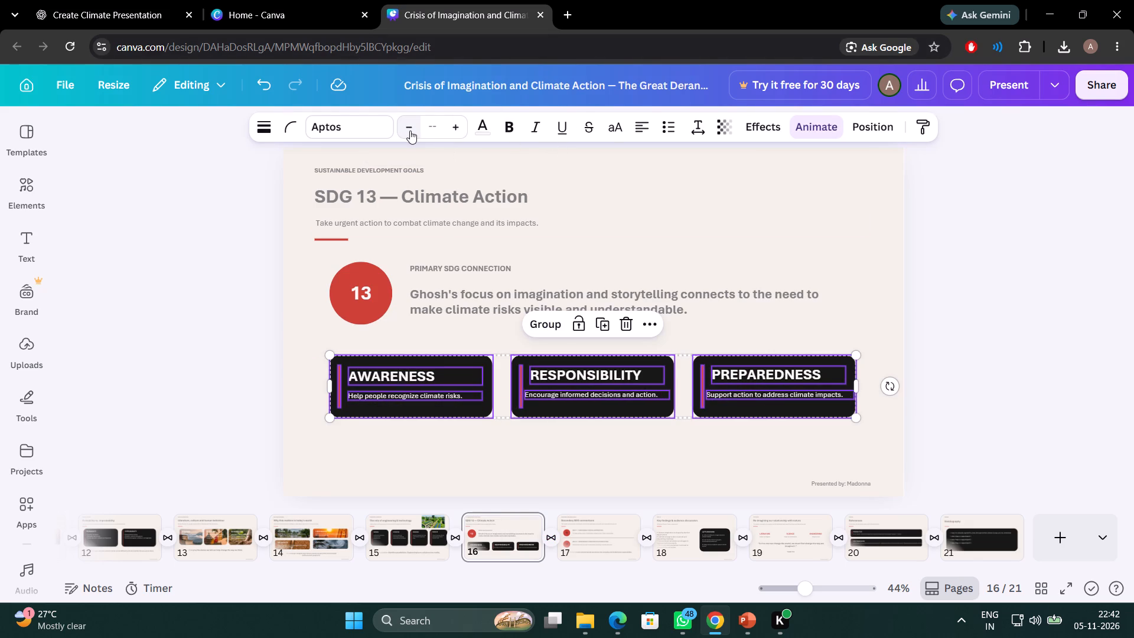
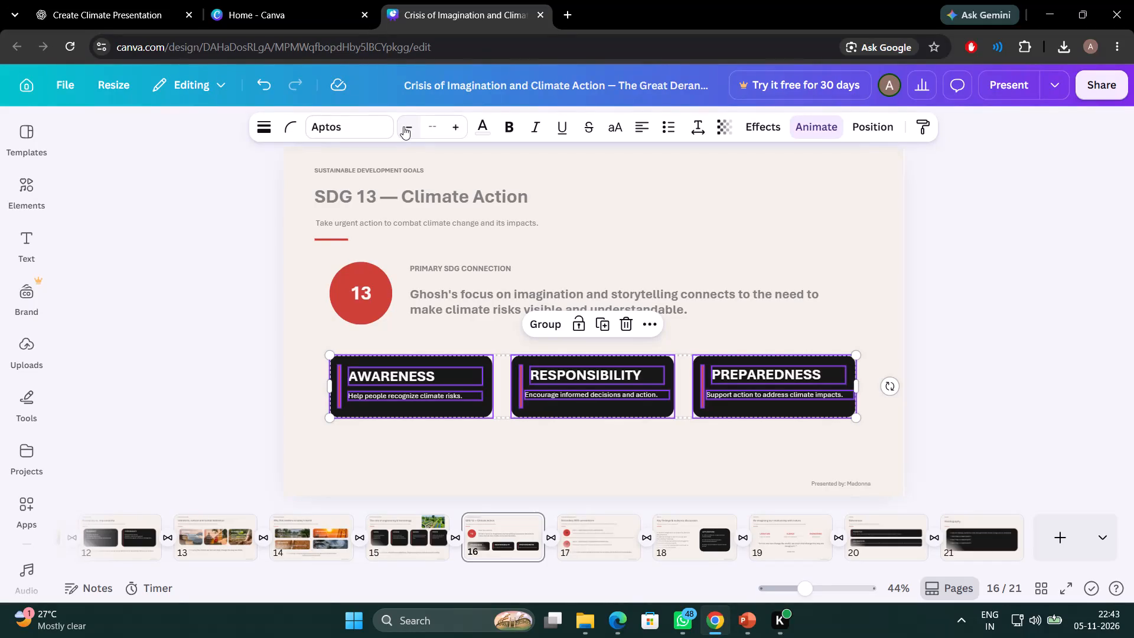
Reduce the text in the AWARENESS, RESPONSIBILITY and PREPAREDNESS cards on page 16 together by one more font size.
click(403, 126)
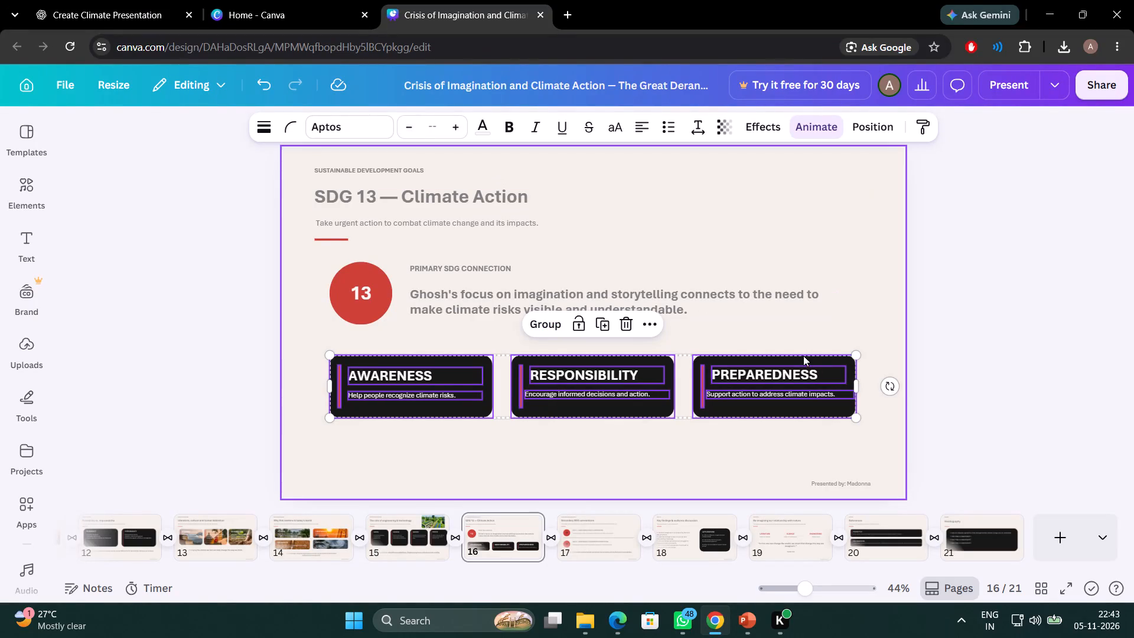
click(951, 421)
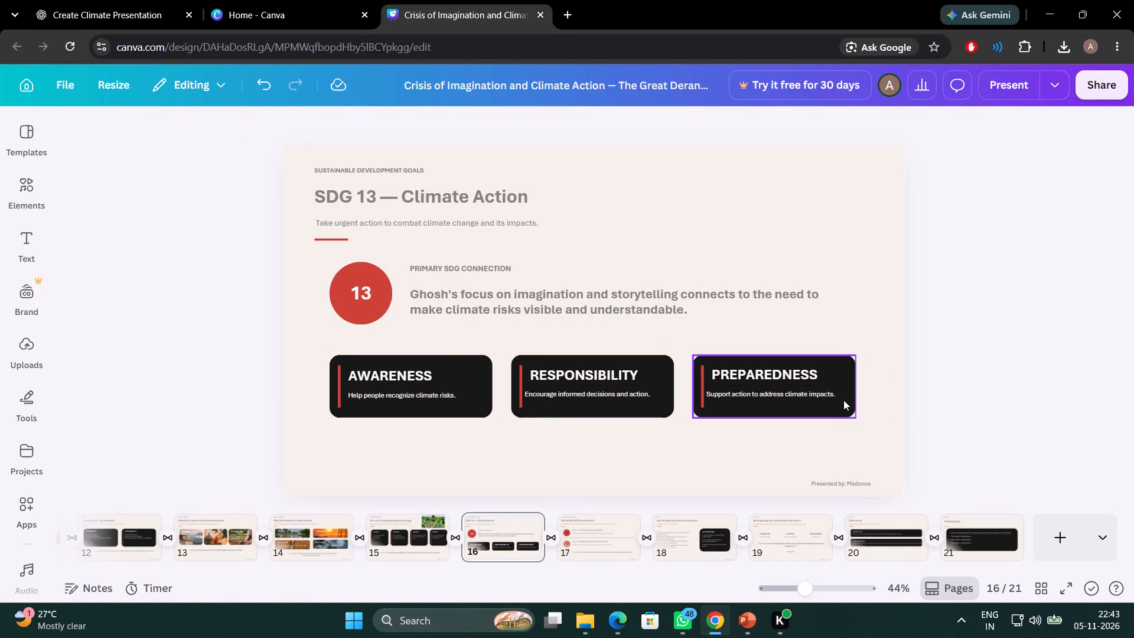
Nudge the PREPAREDNESS card's caption slightly to the right, away from the red accent bar.
click(826, 395)
key(Right)
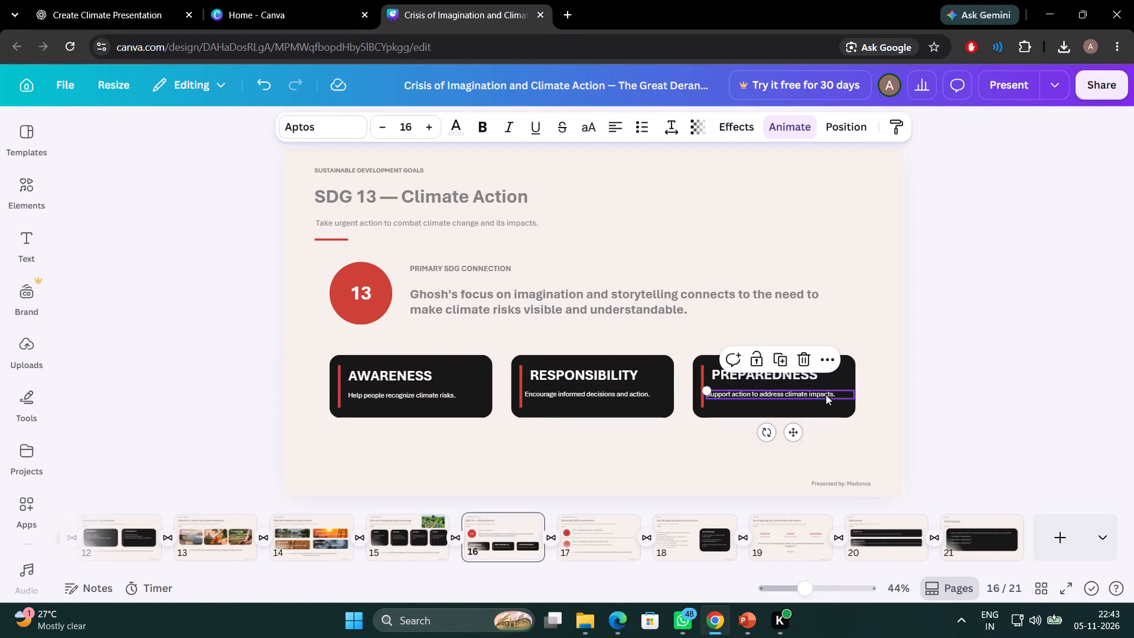
key(Right)
key(Right)
key(Right)
key(Right)
key(Right)
key(Right)
key(Right)
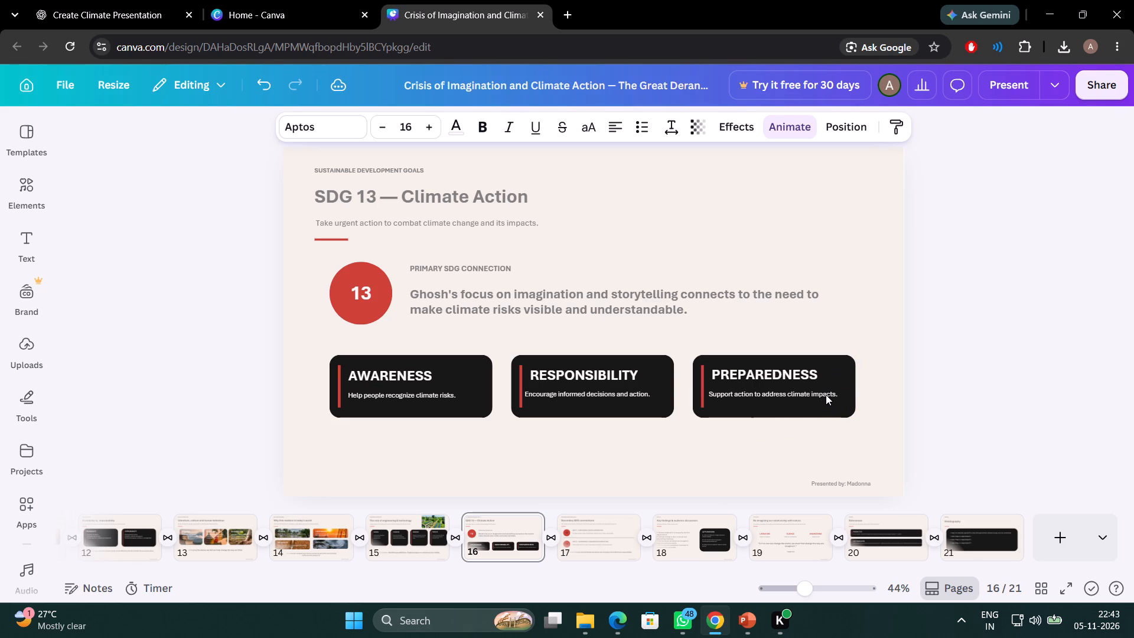
key(Right)
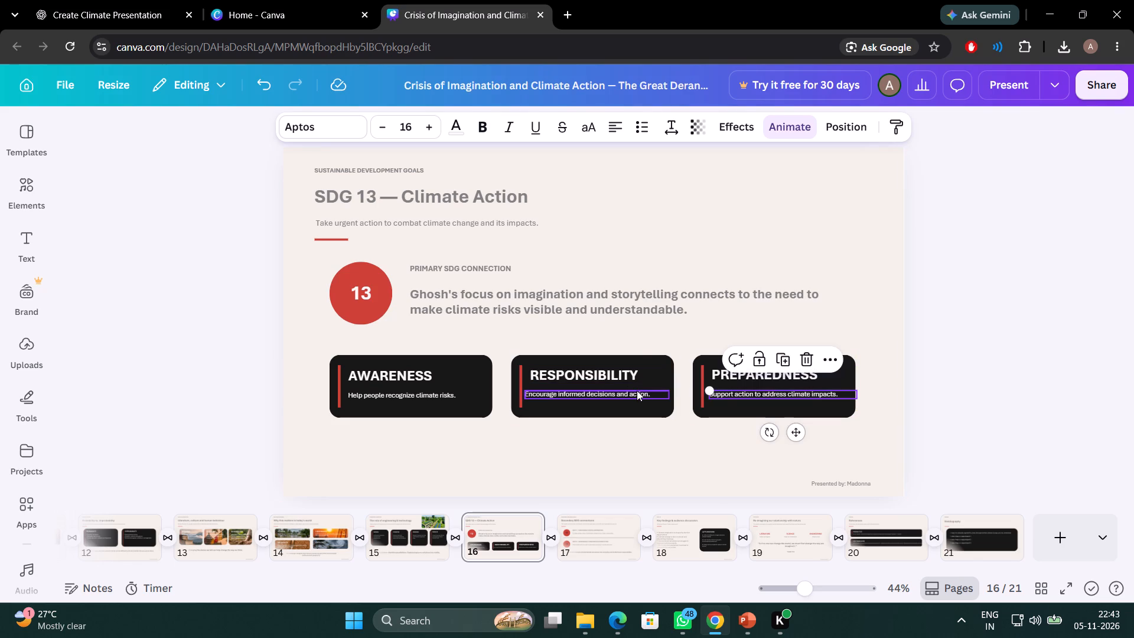
Nudge the RESPONSIBILITY card's caption slightly to the right so it sits closer under its heading's left edge.
click(637, 390)
key(Right)
key(Right)
key(Right)
key(Right)
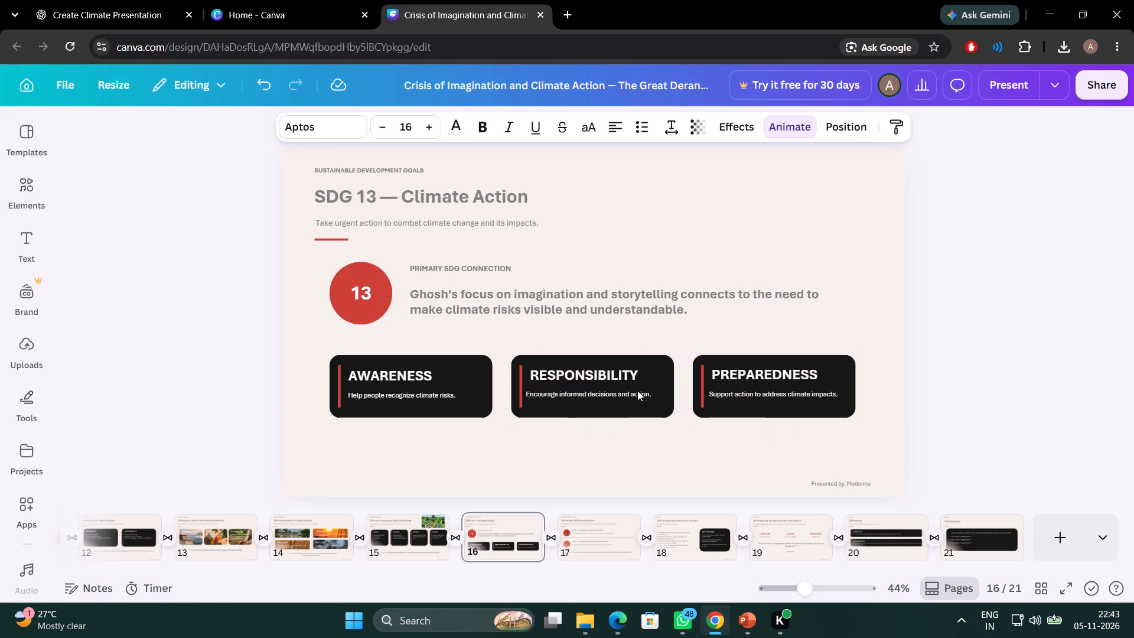
key(Right)
key(Right)
key(Right)
key(Right)
key(Right)
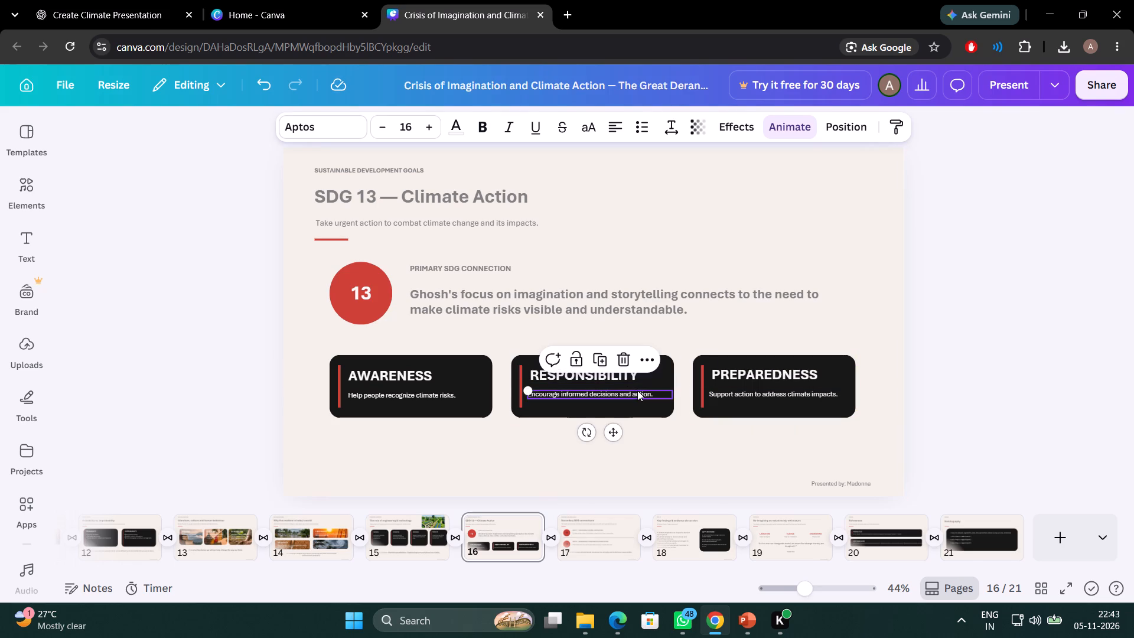
Nudge the AWARENESS card's caption one increment up and two increments to the right.
click(442, 395)
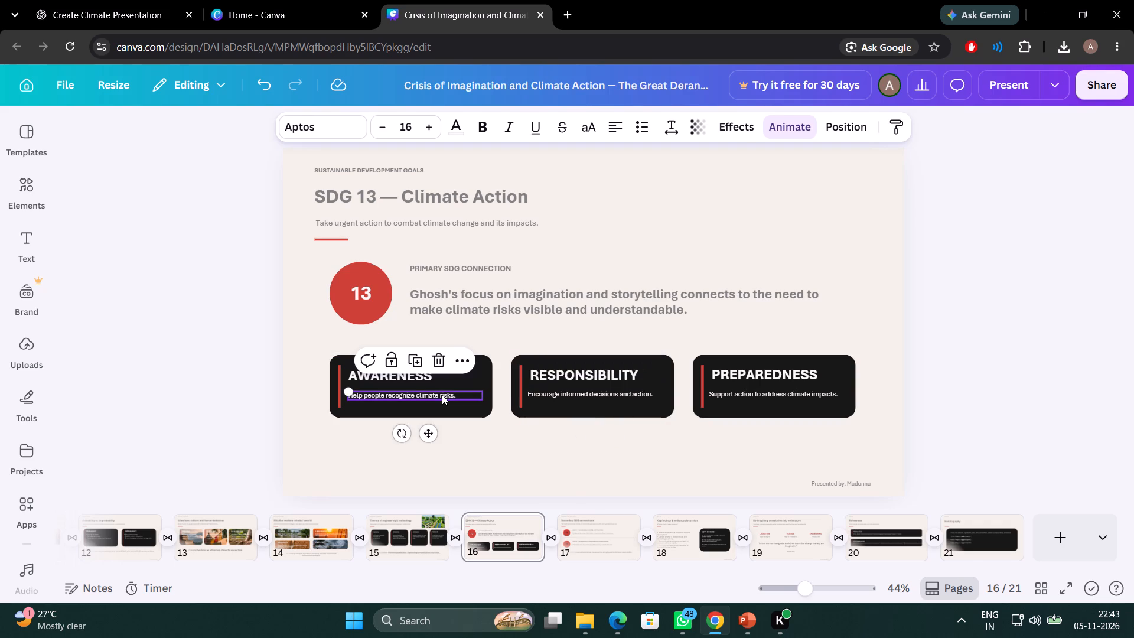
key(Up)
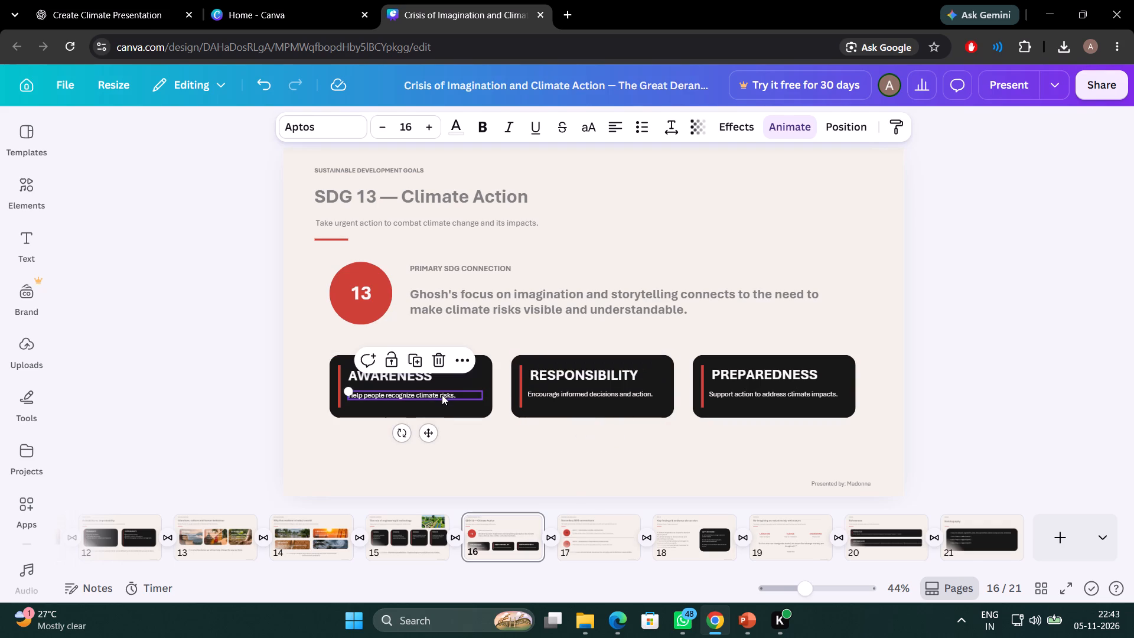
key(Right)
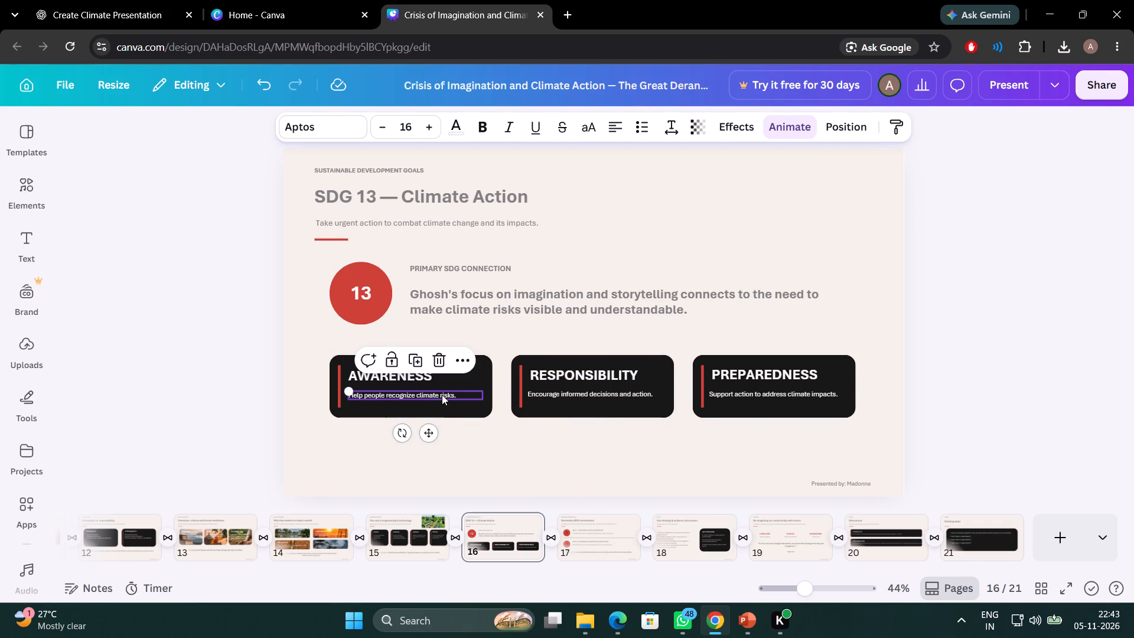
key(Right)
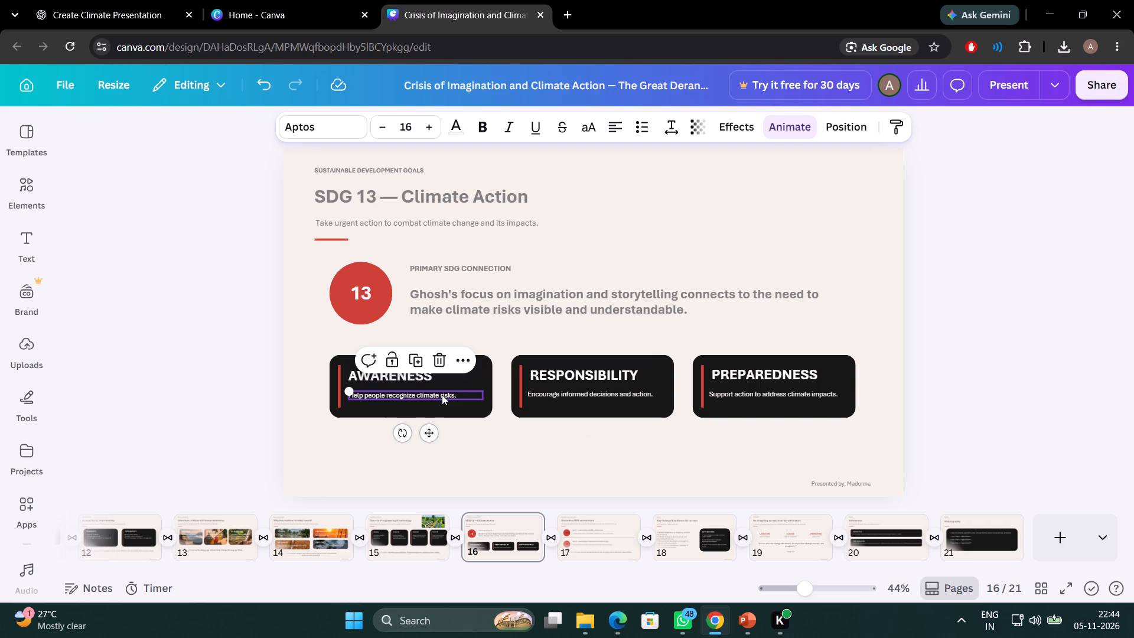
click(966, 180)
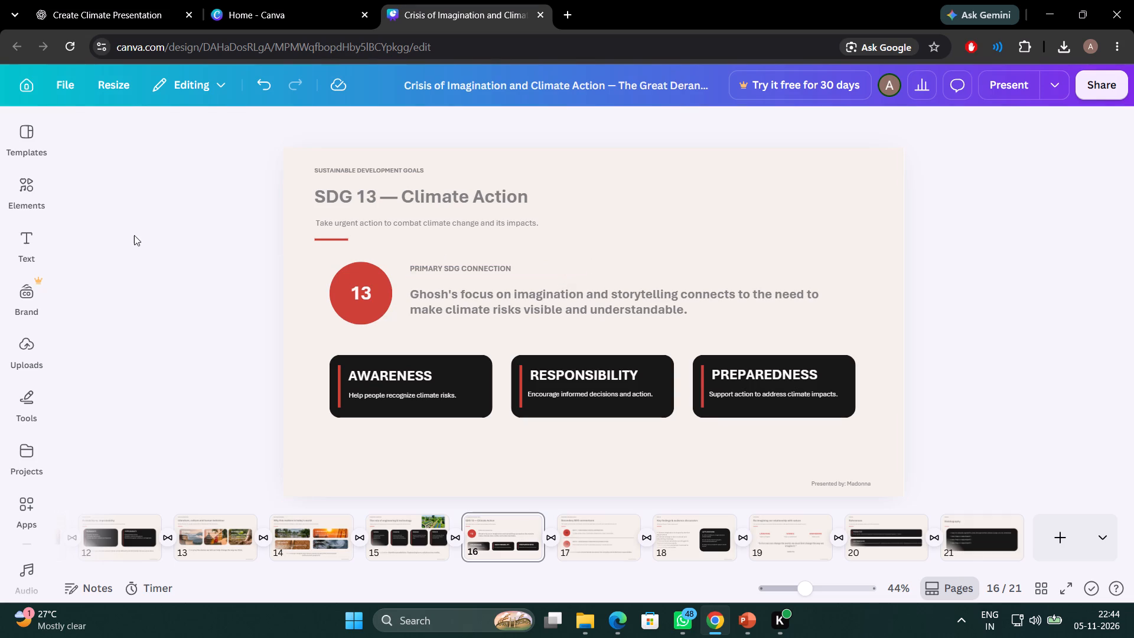
Review the earlier pages from page 15 back to page 5, ending on page 6 about climate change through literature.
key(Left)
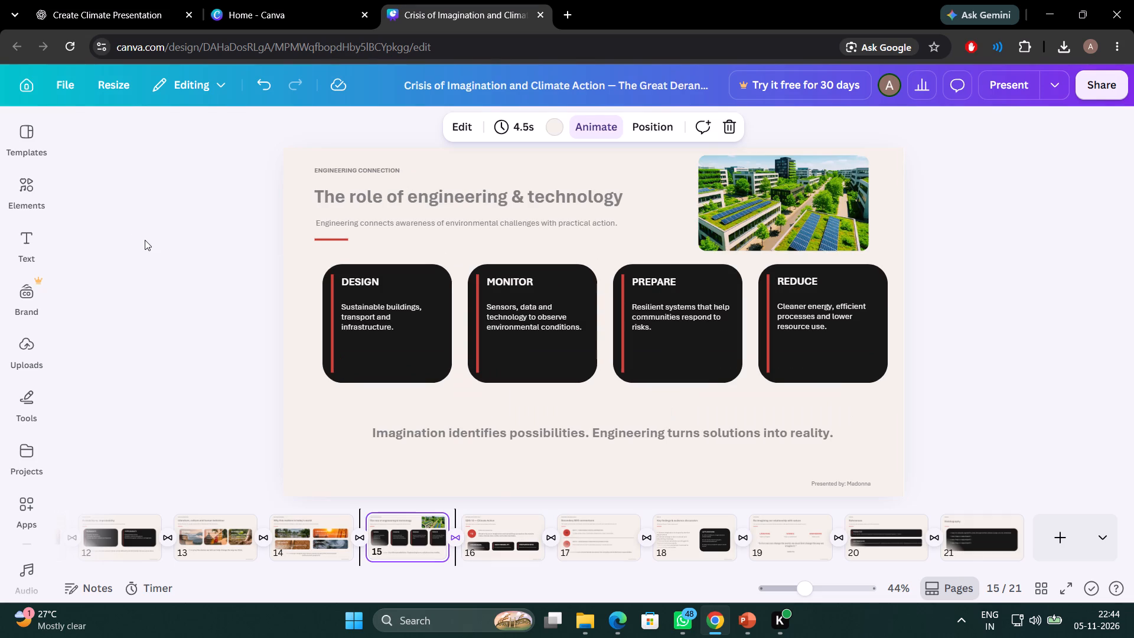
key(Left)
key(Left)
key(Left)
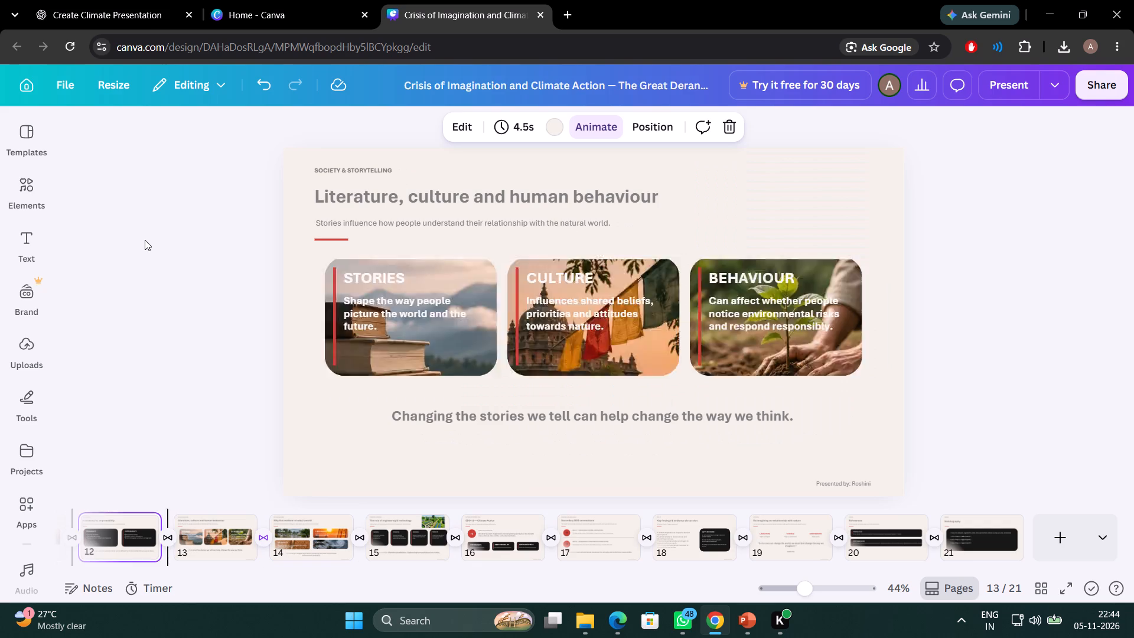
key(Left)
key(Left)
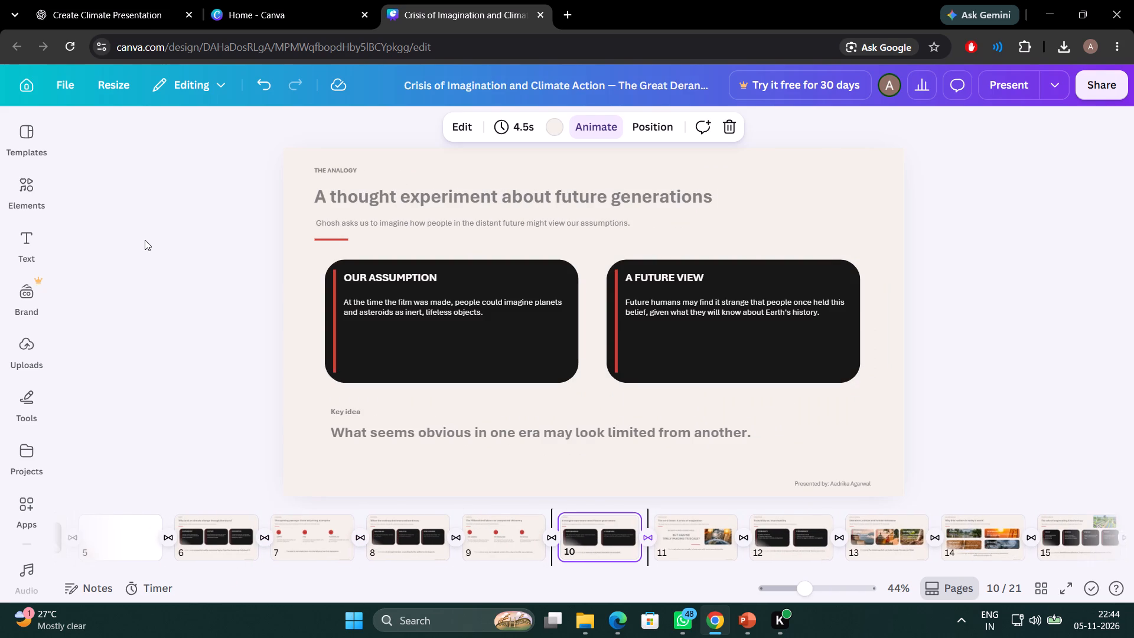
key(Left)
key(Left)
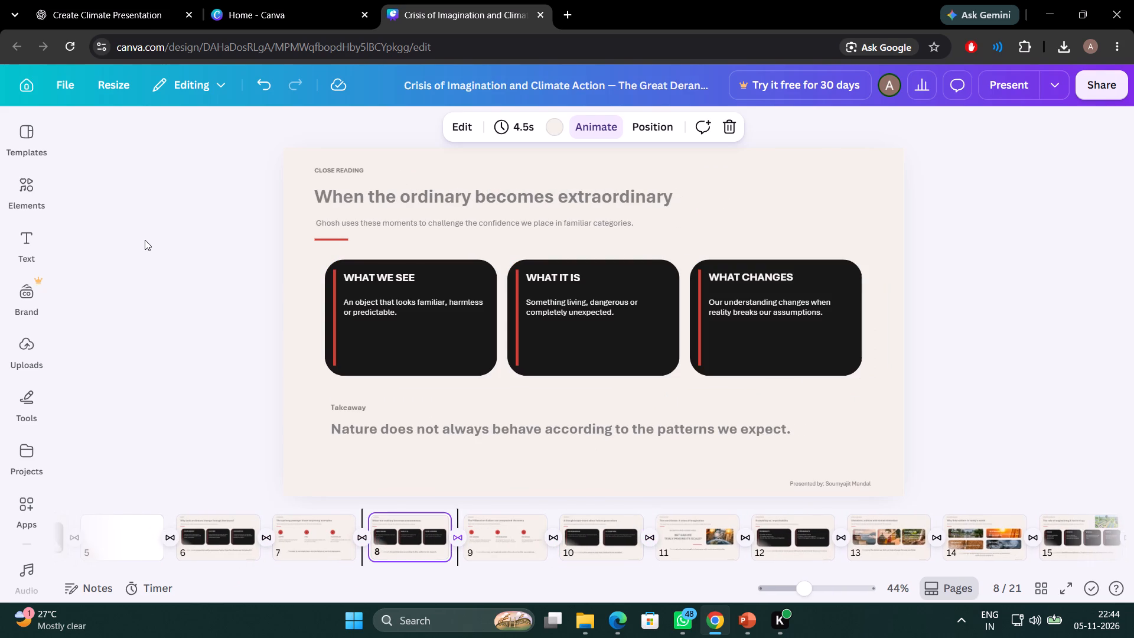
key(Left)
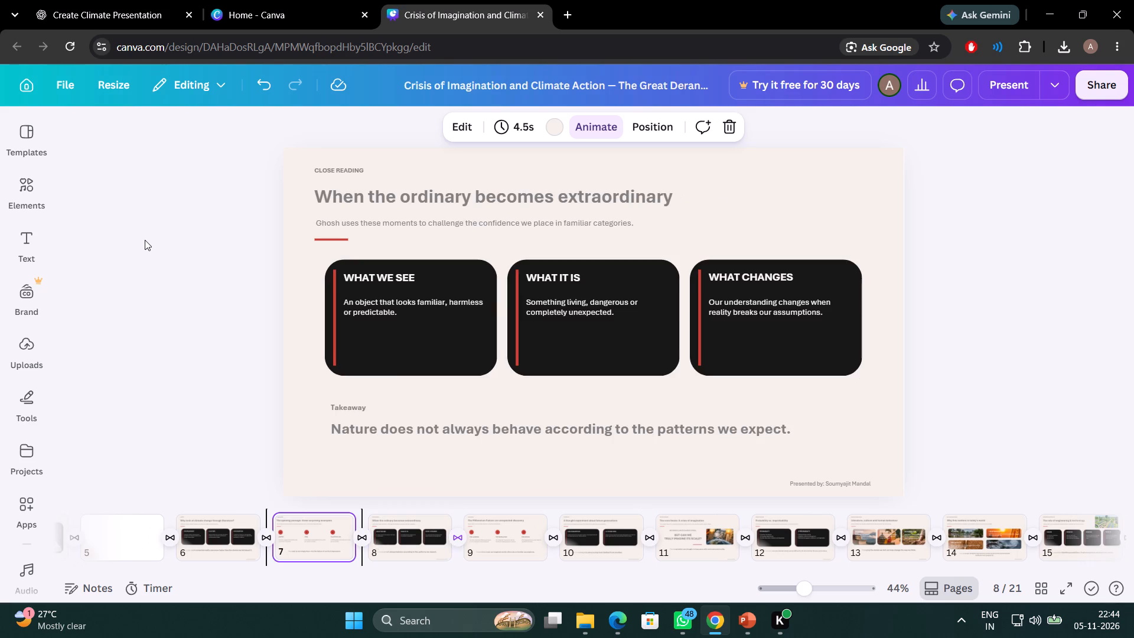
key(Left)
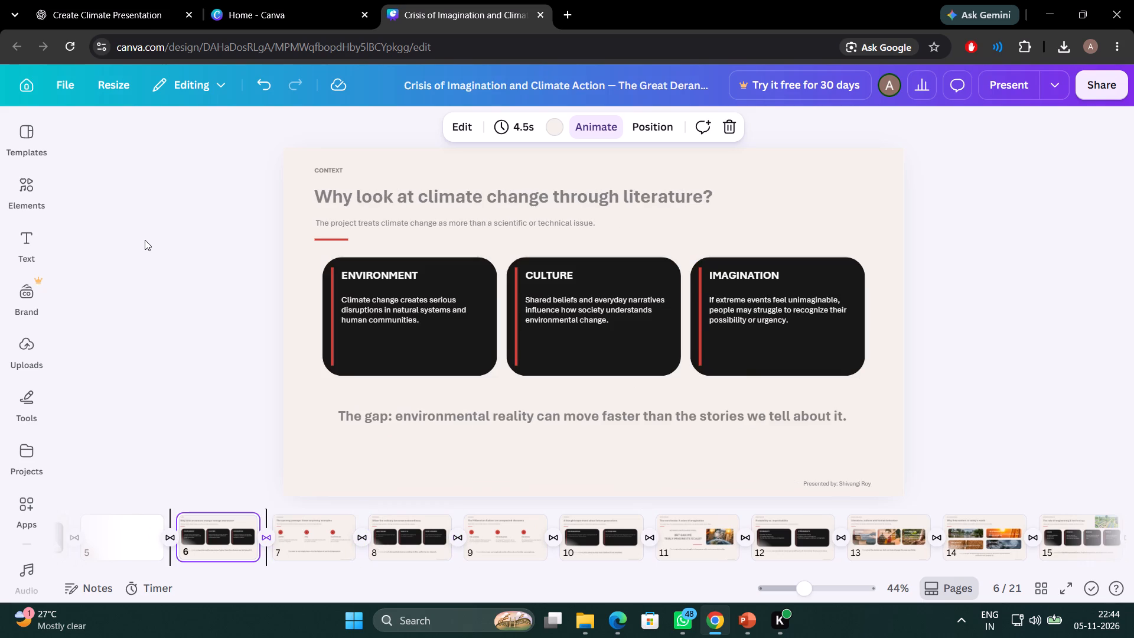
key(Left)
key(Right)
key(Left)
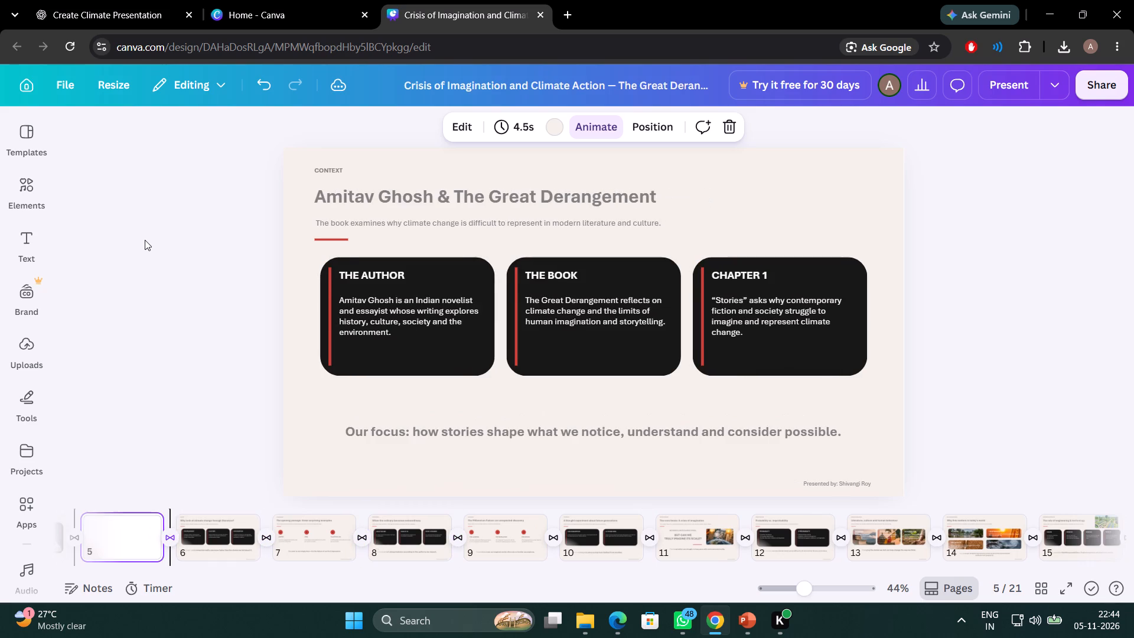
key(Right)
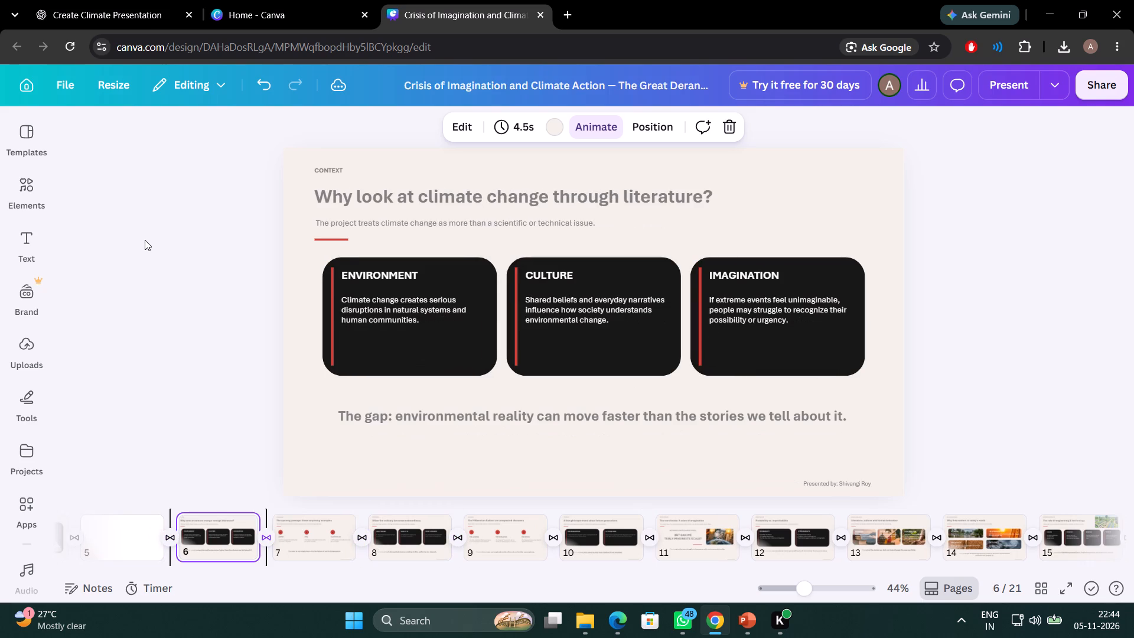
key(Left)
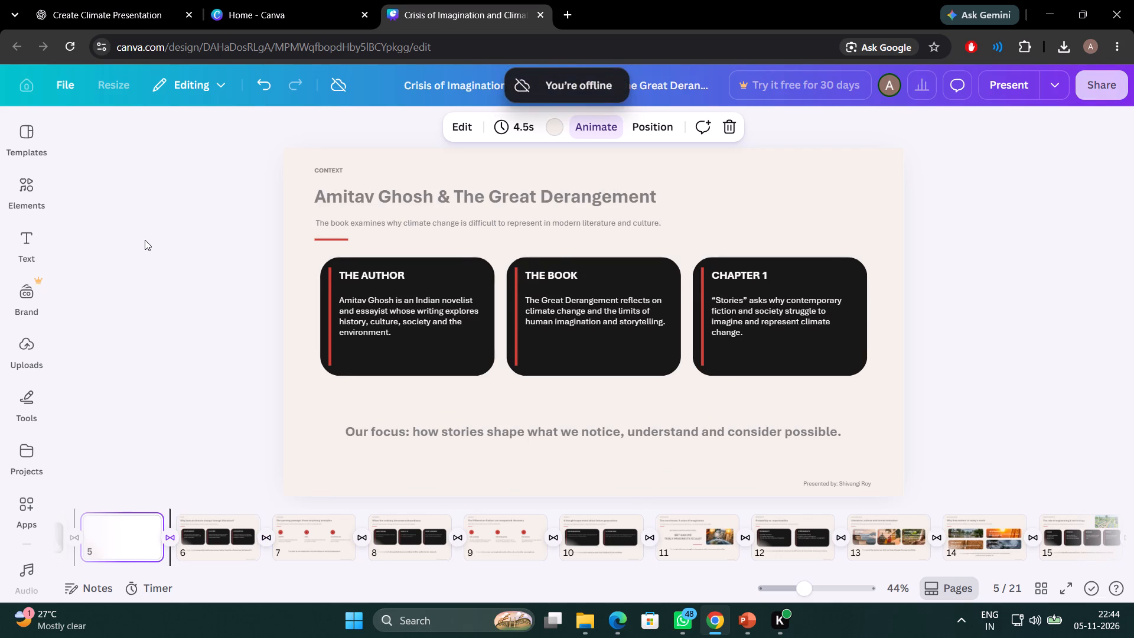
key(Right)
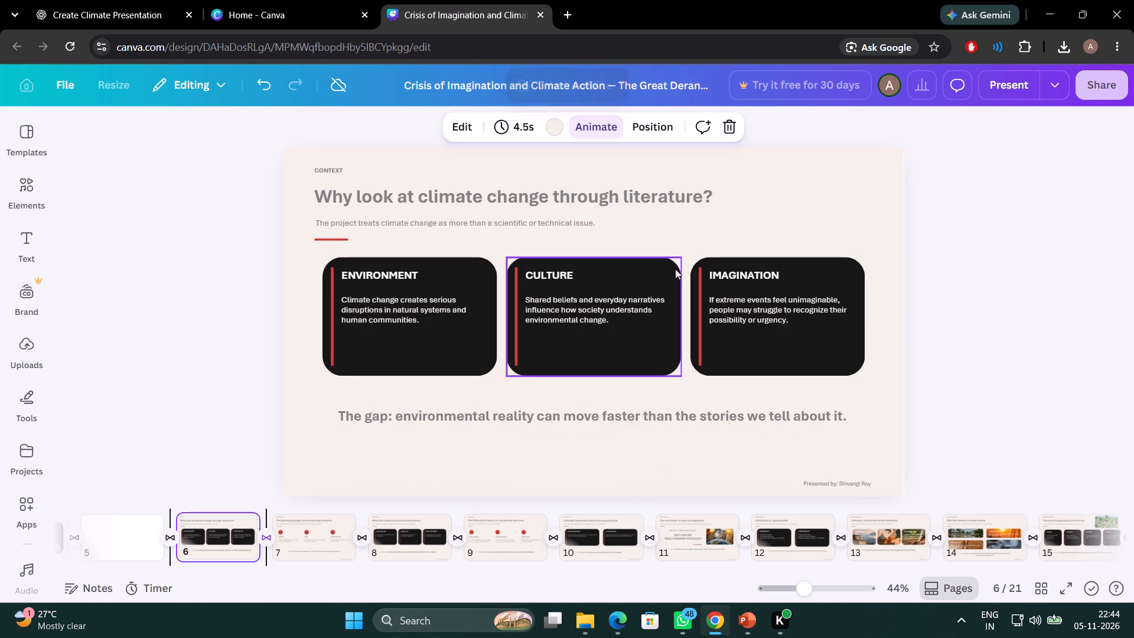
click(933, 243)
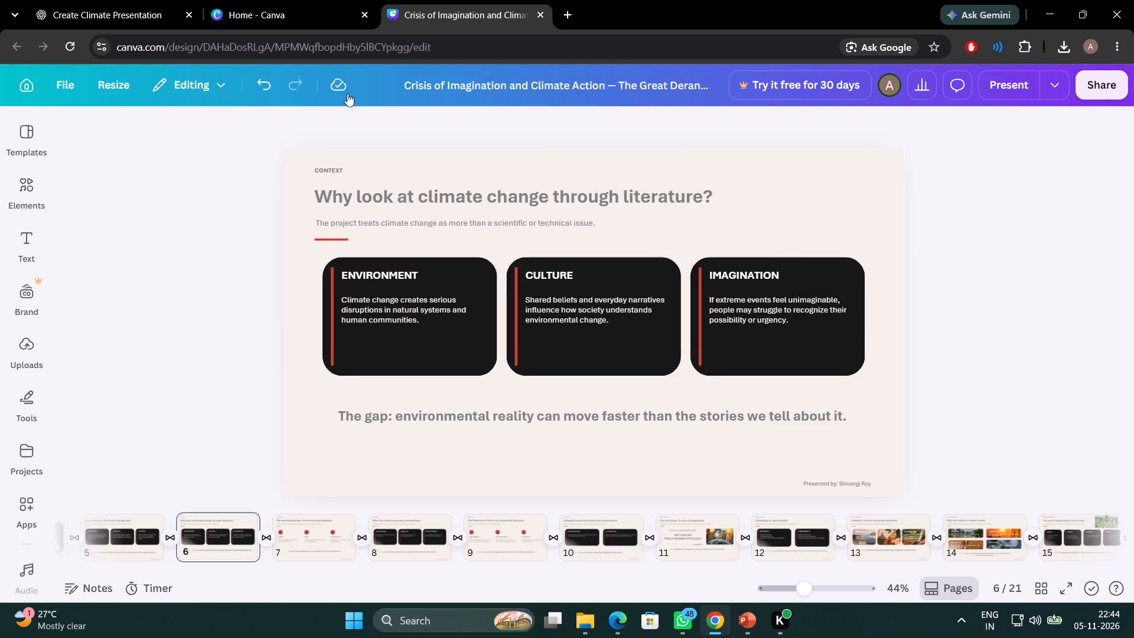
Capture a screenshot of the page 6 slide area with its ENVIRONMENT, CULTURE and IMAGINATION cards.
key(Print)
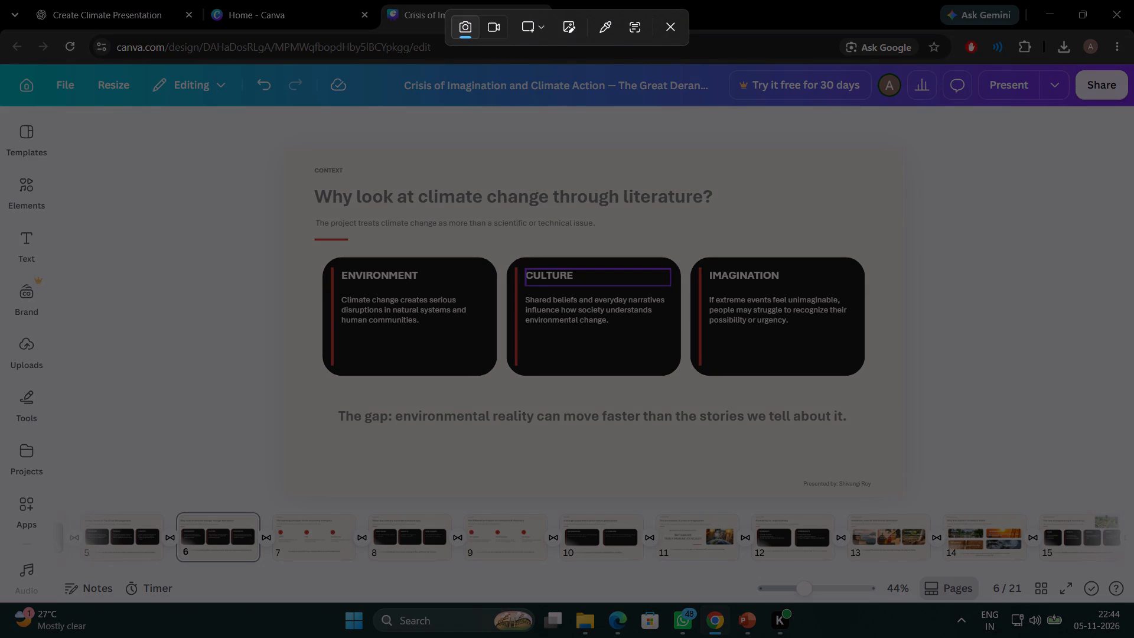
drag(285, 148, 360, 185)
drag(360, 185, 897, 451)
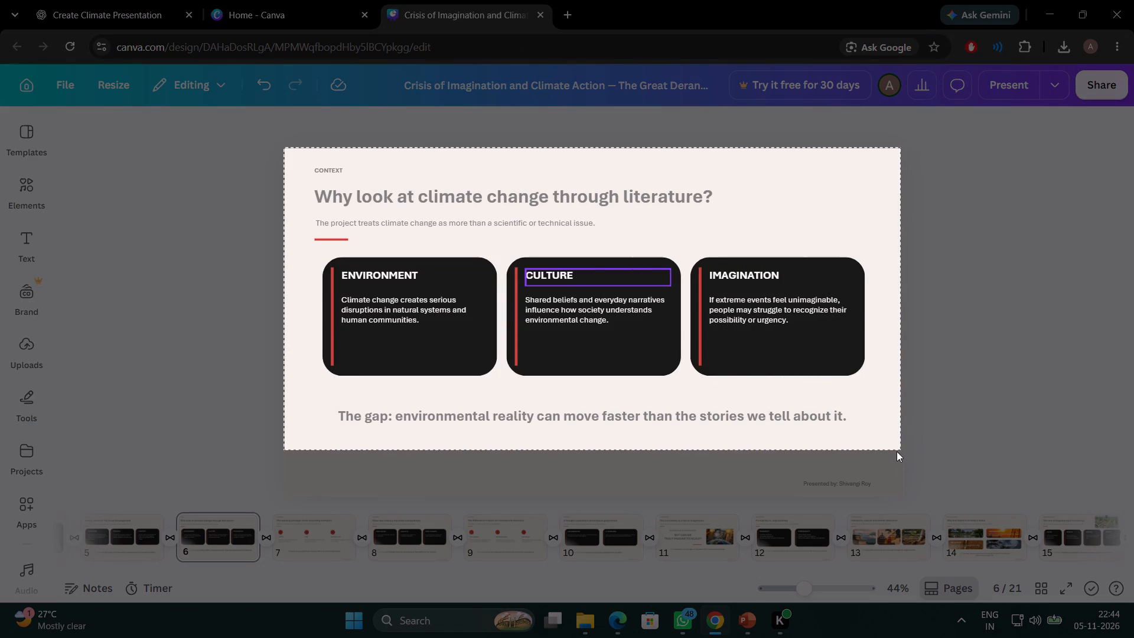
drag(897, 451, 898, 489)
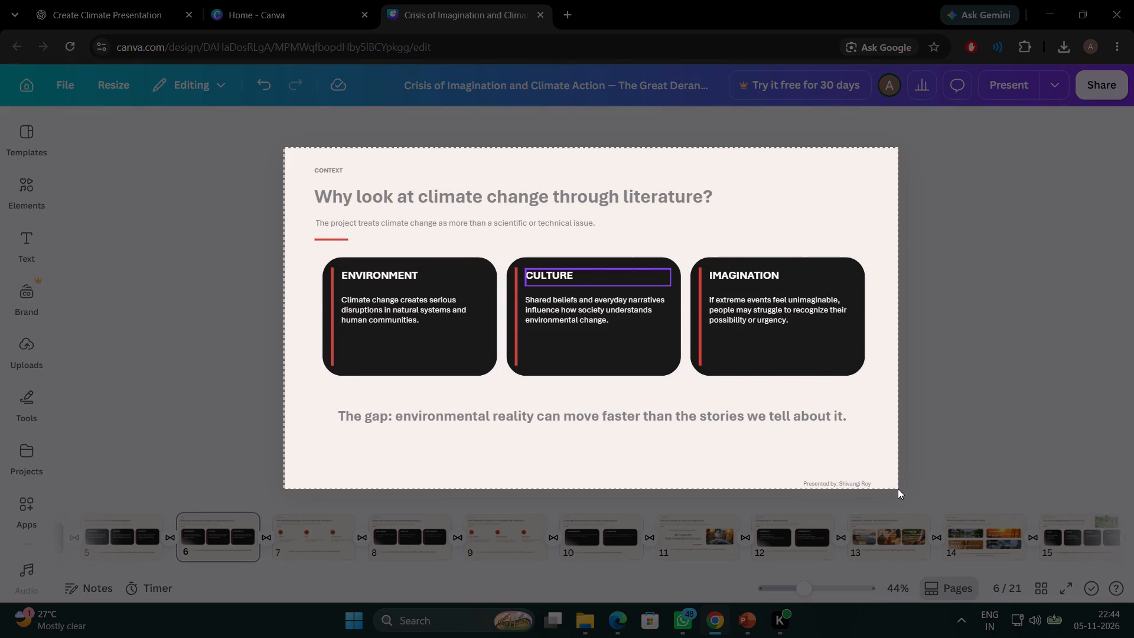
drag(898, 489, 898, 490)
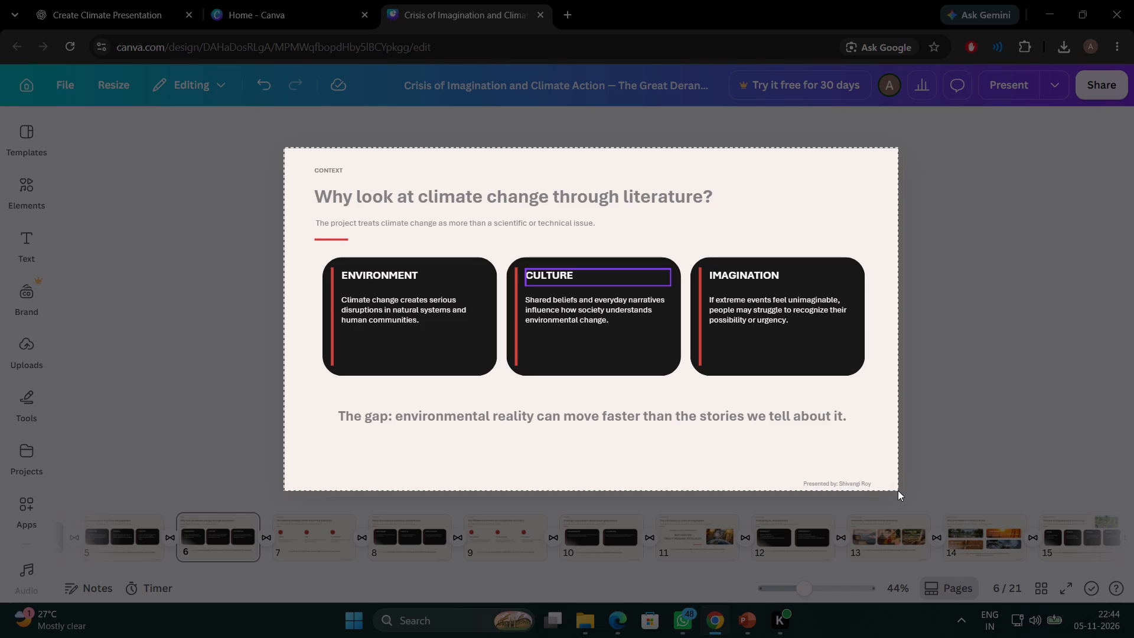
drag(898, 490, 898, 491)
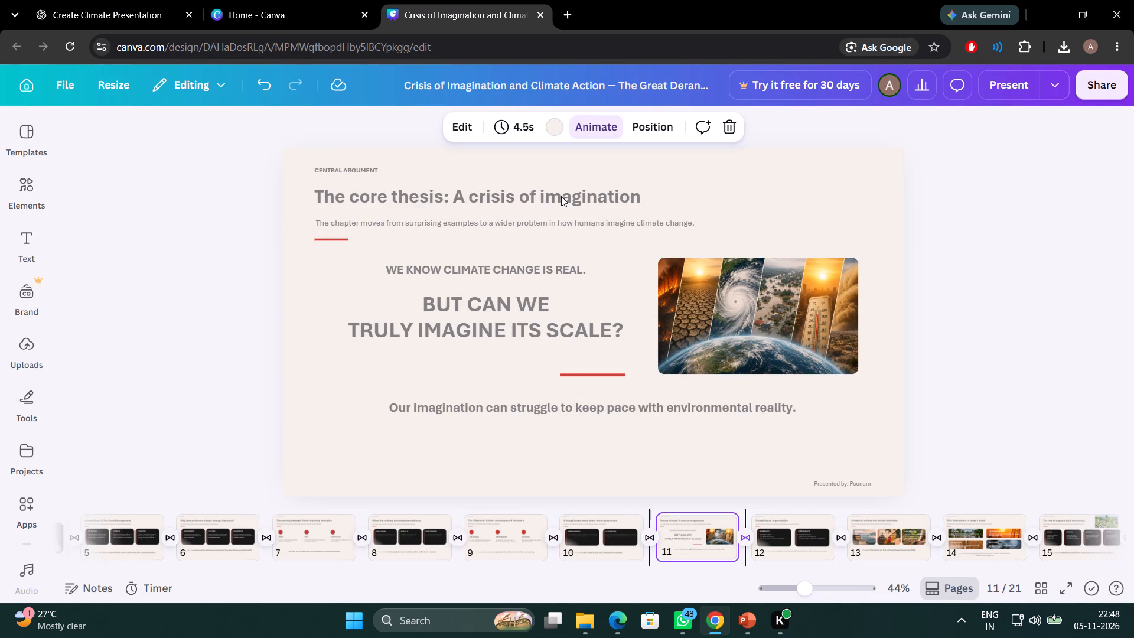
key(Right)
key(Right)
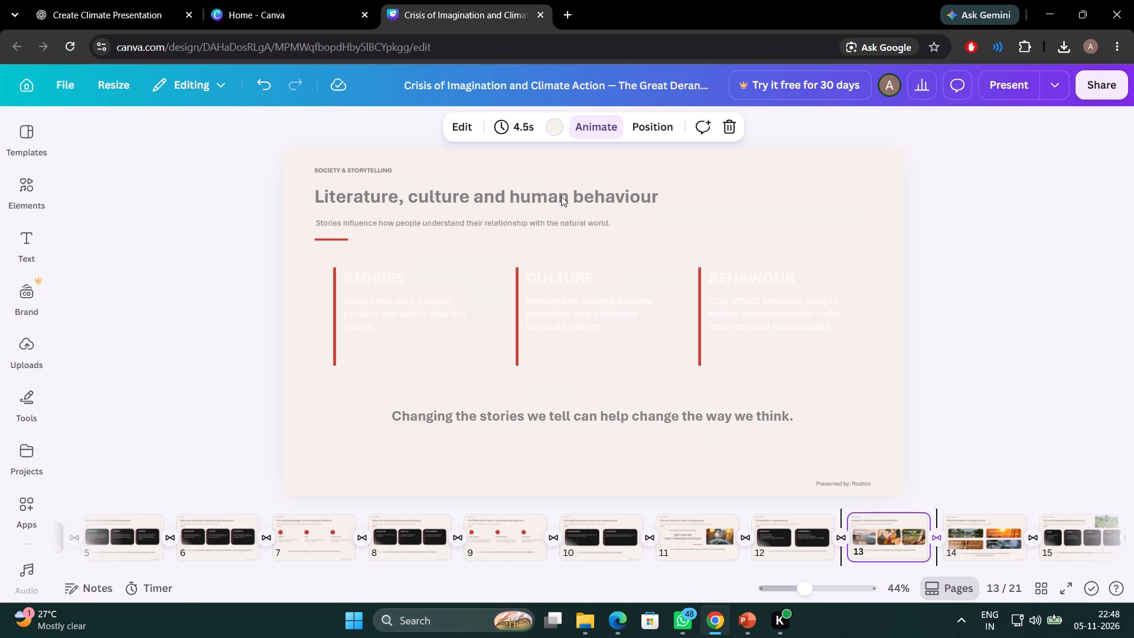
key(Right)
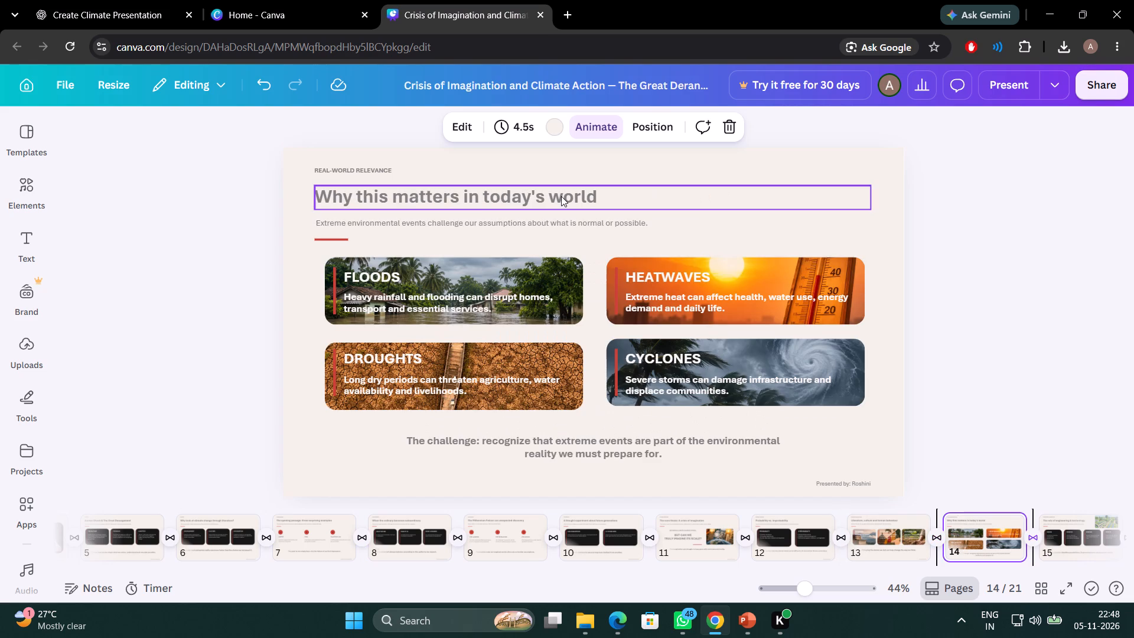
key(Right)
key(Right)
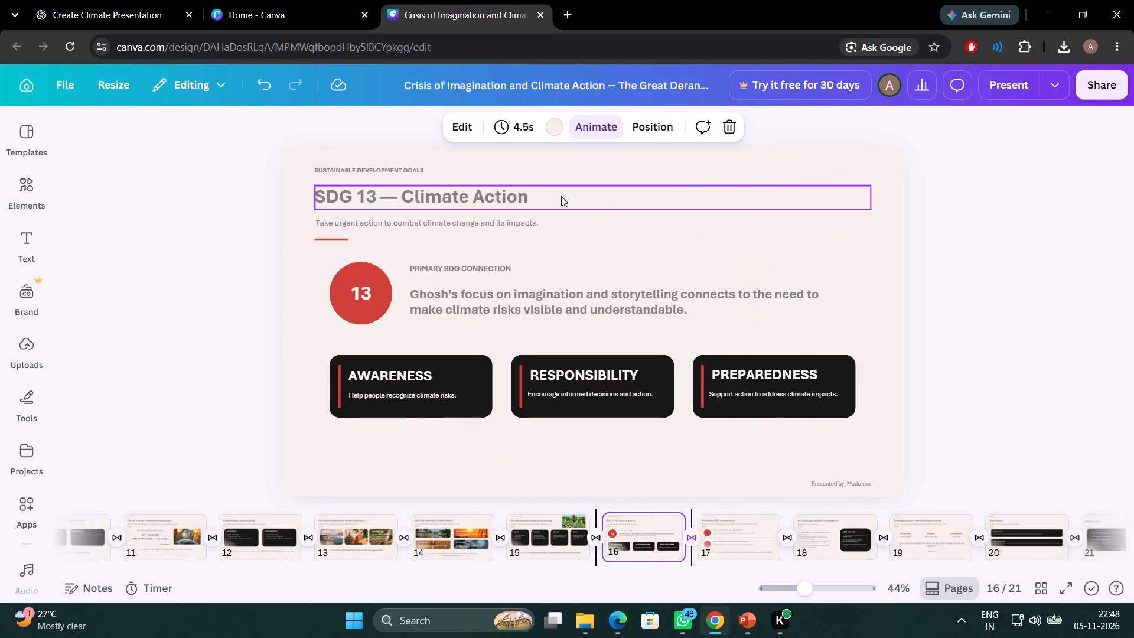
key(Right)
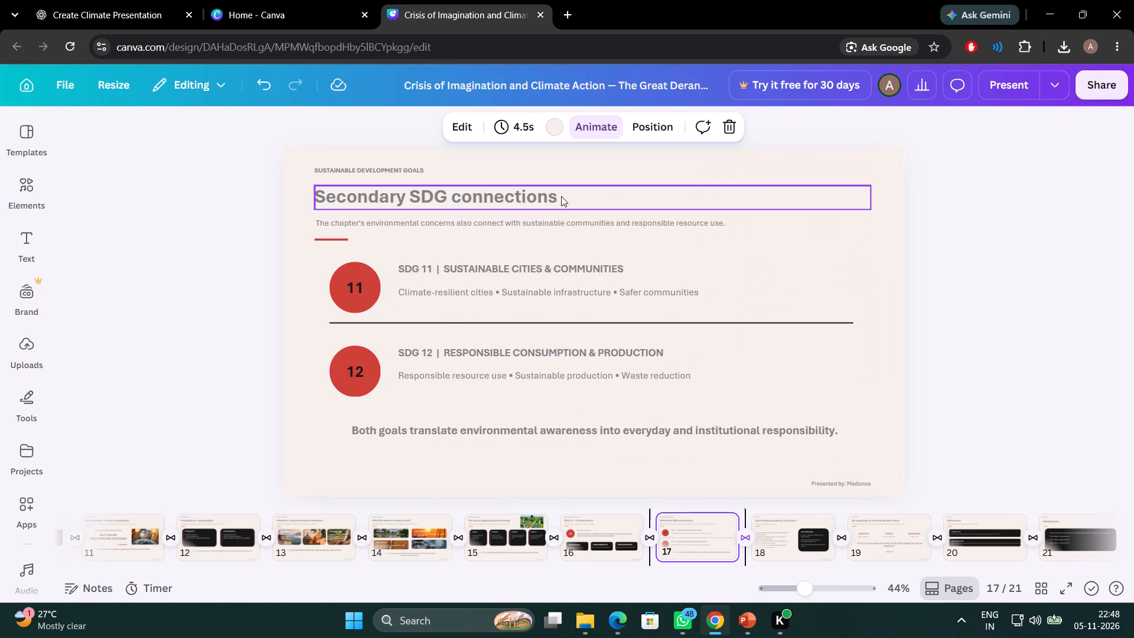
Recheck page 14 and review the remaining pages through page 21, ending on conclusion page 19.
key(Left)
key(Left)
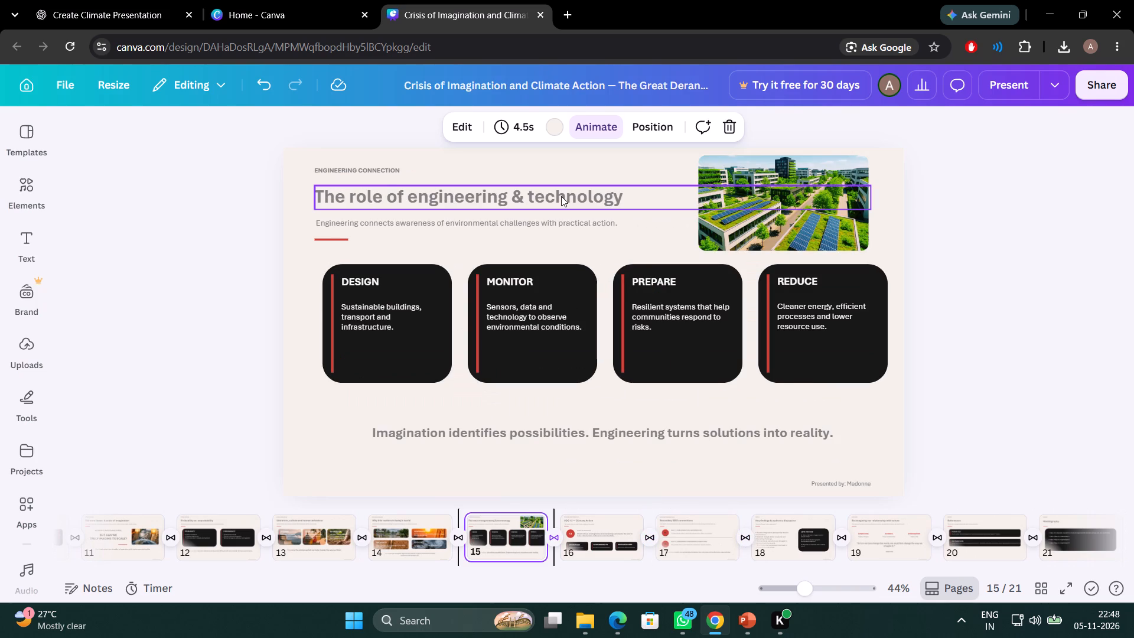
key(Left)
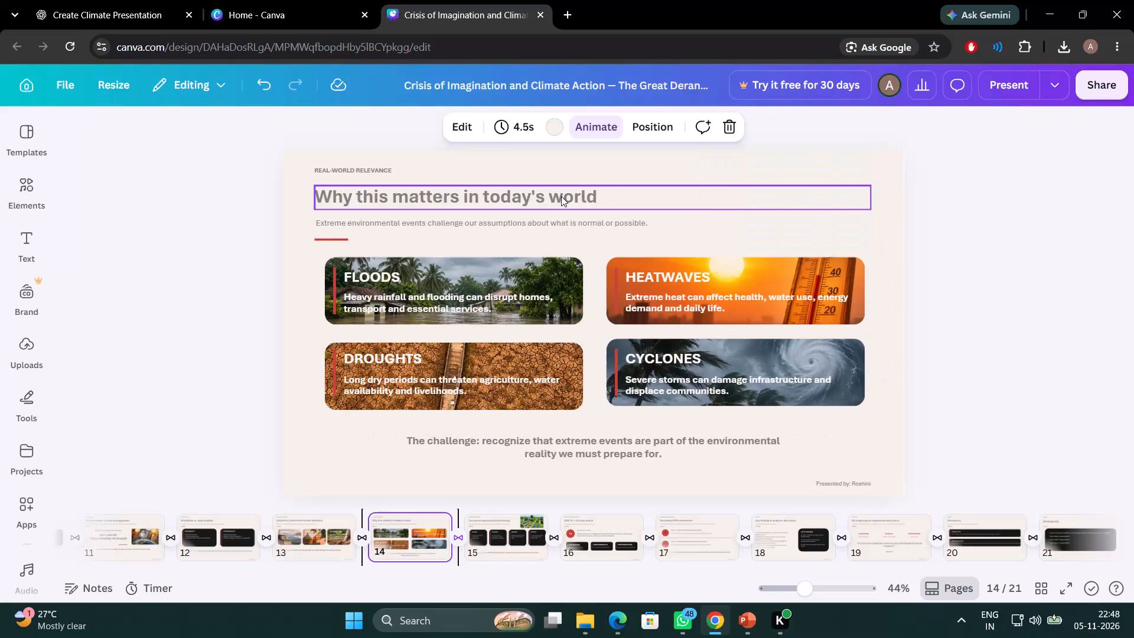
key(Right)
key(Right)
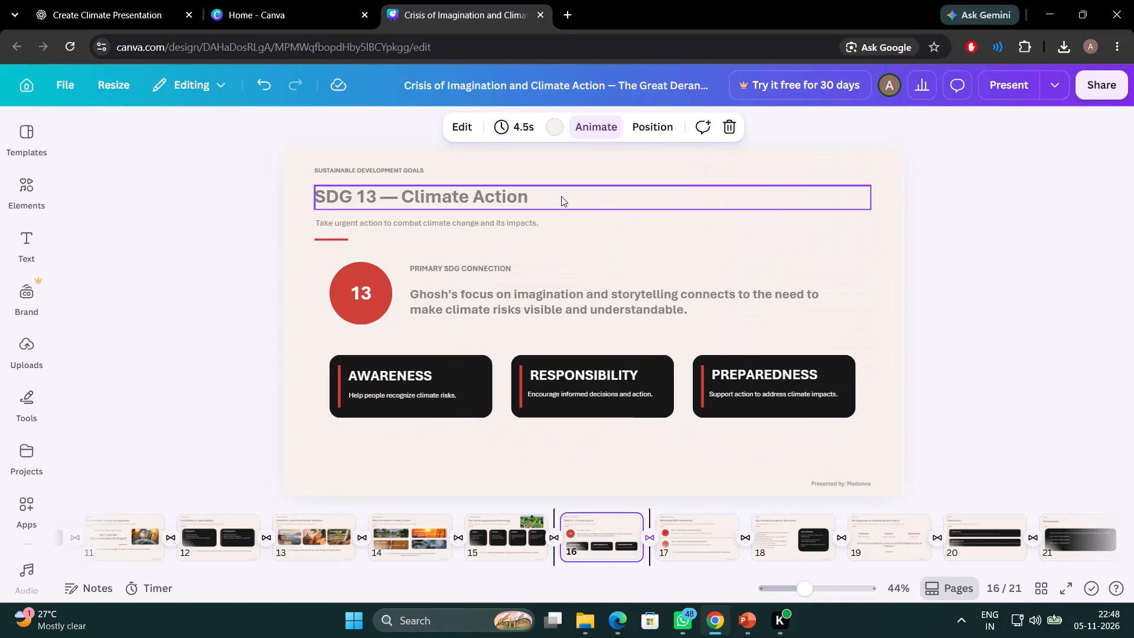
key(Right)
key(Right)
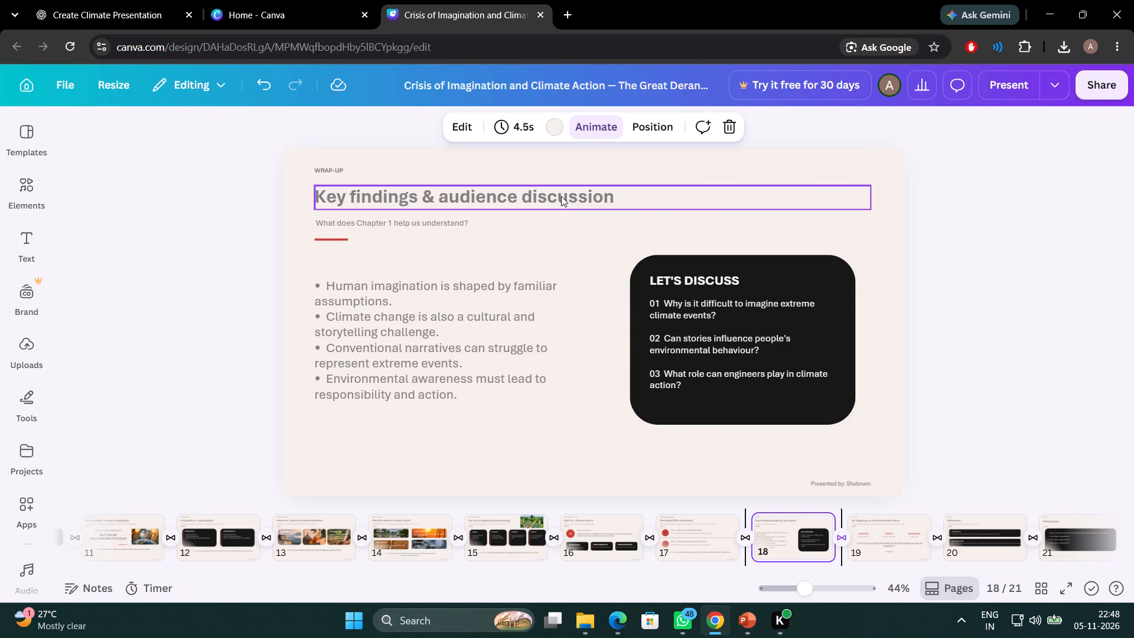
key(Right)
key(Right)
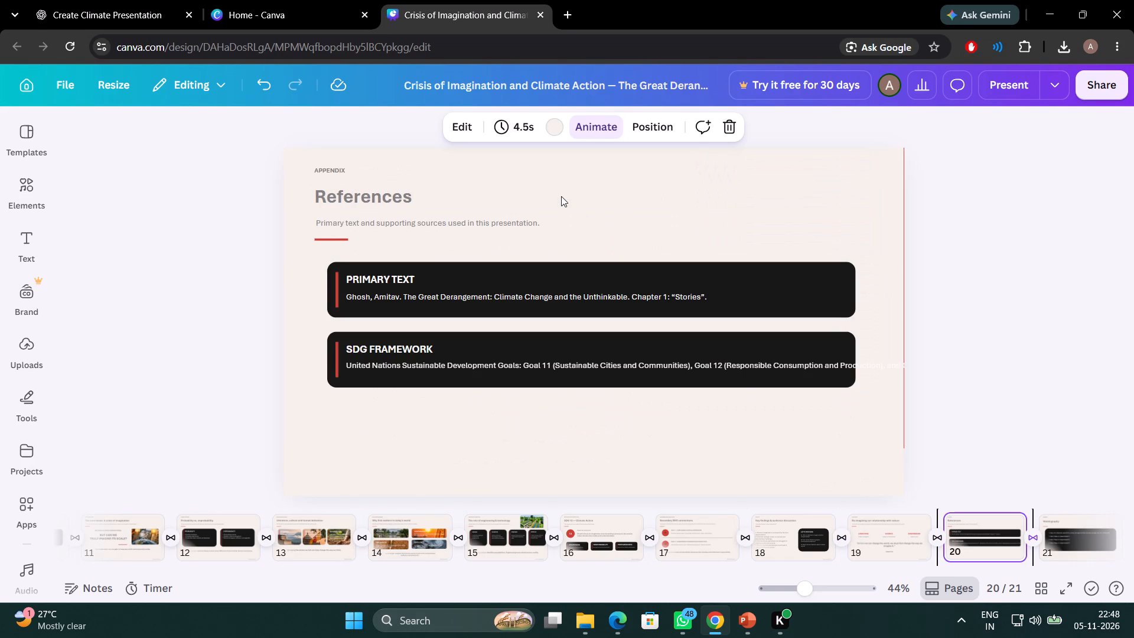
key(Left)
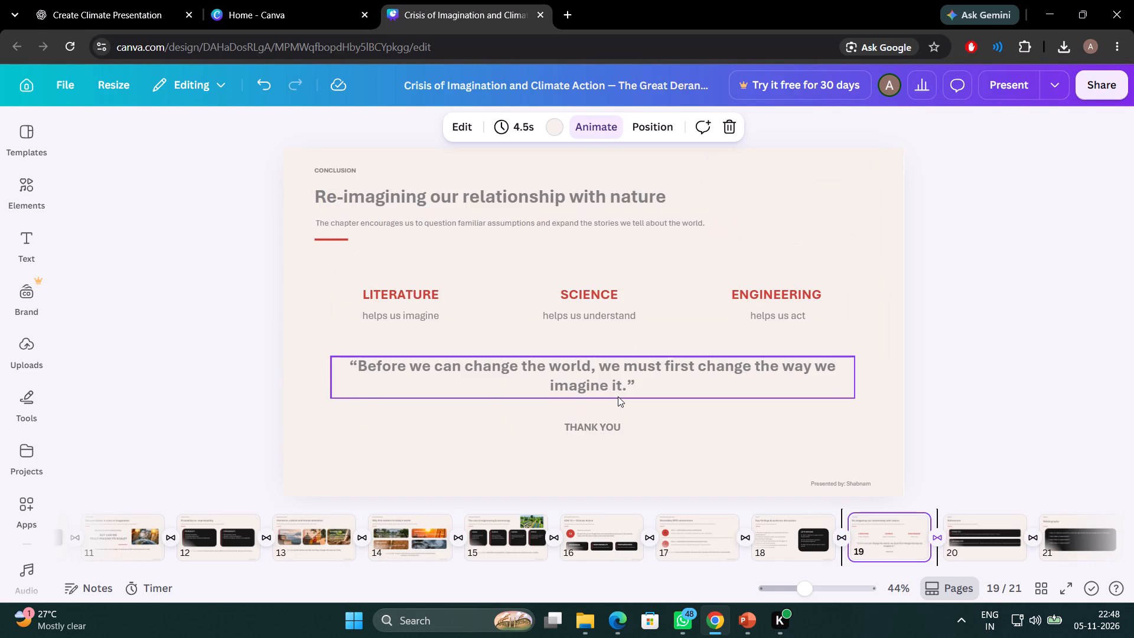
click(1037, 282)
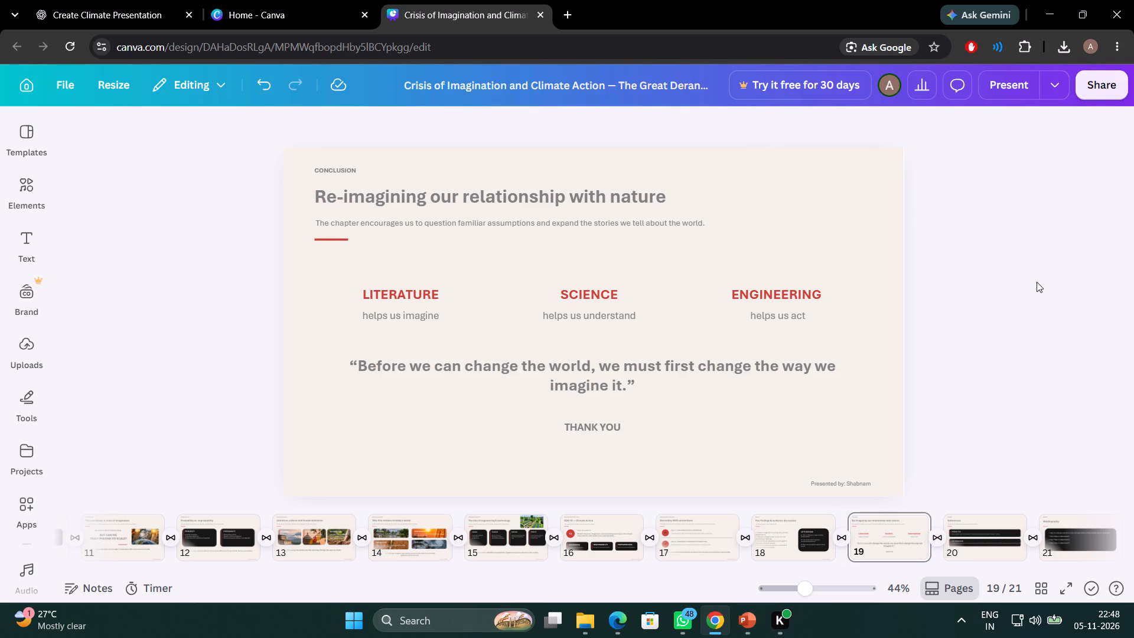
key(Right)
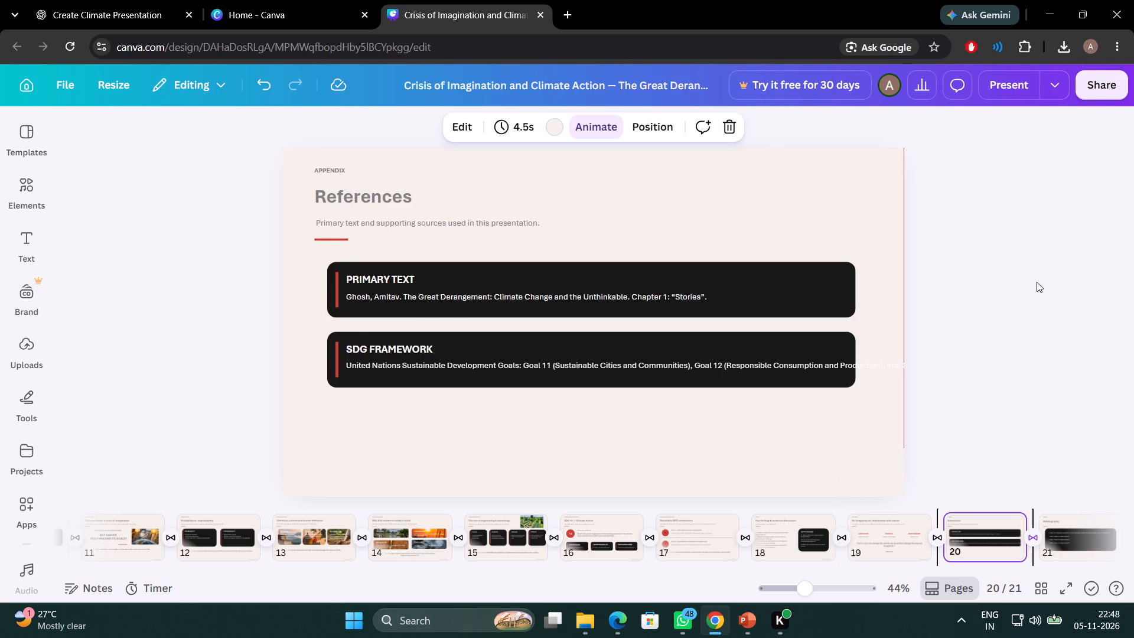
key(Right)
key(Right)
key(Left)
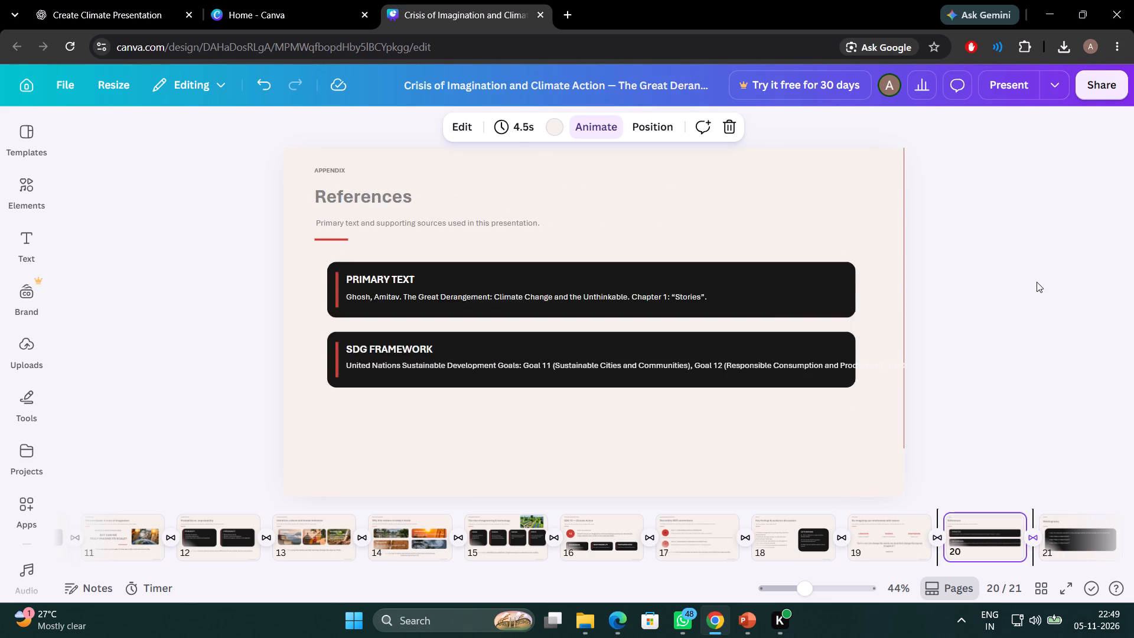
key(Left)
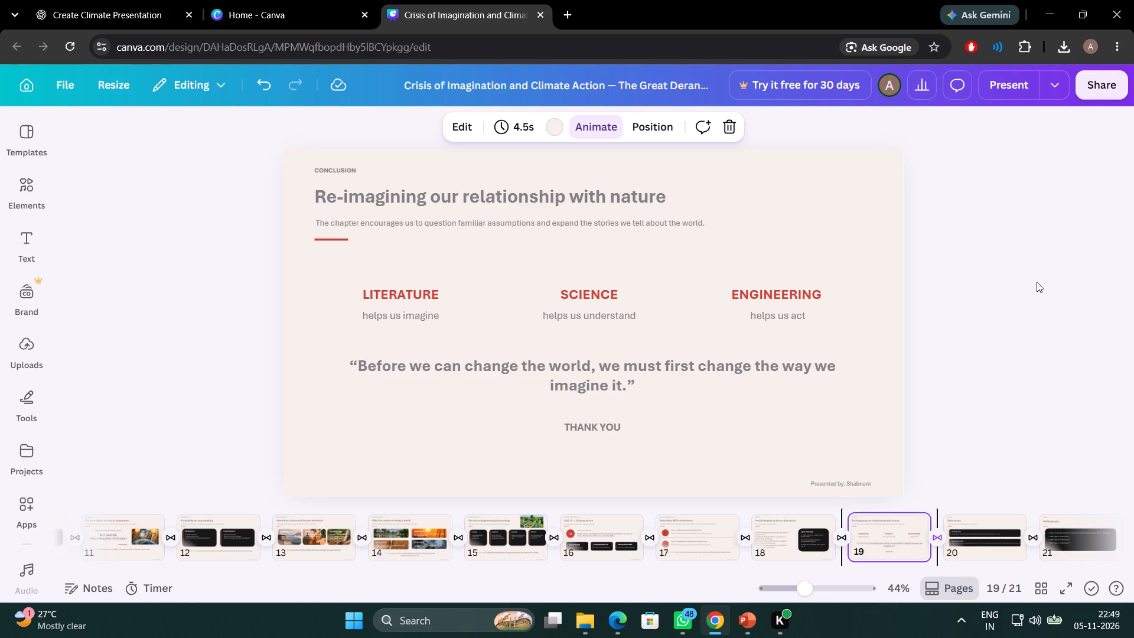
Close the Chrome window holding the Canva presentation and ChatGPT chat, and relaunch Chrome.
key(alt+F4)
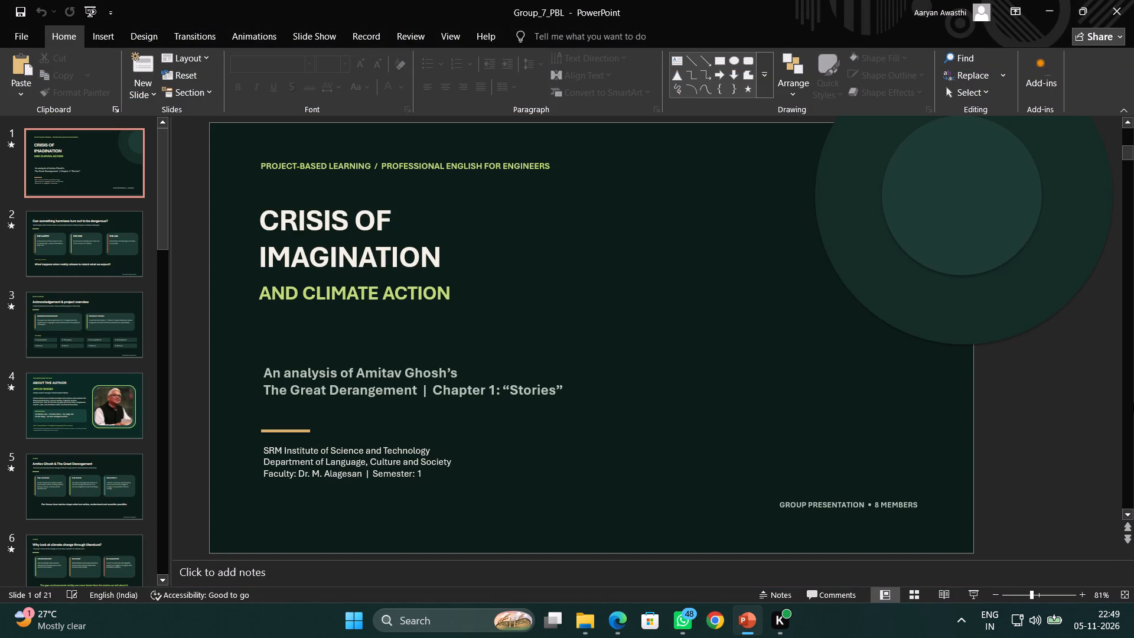
click(721, 616)
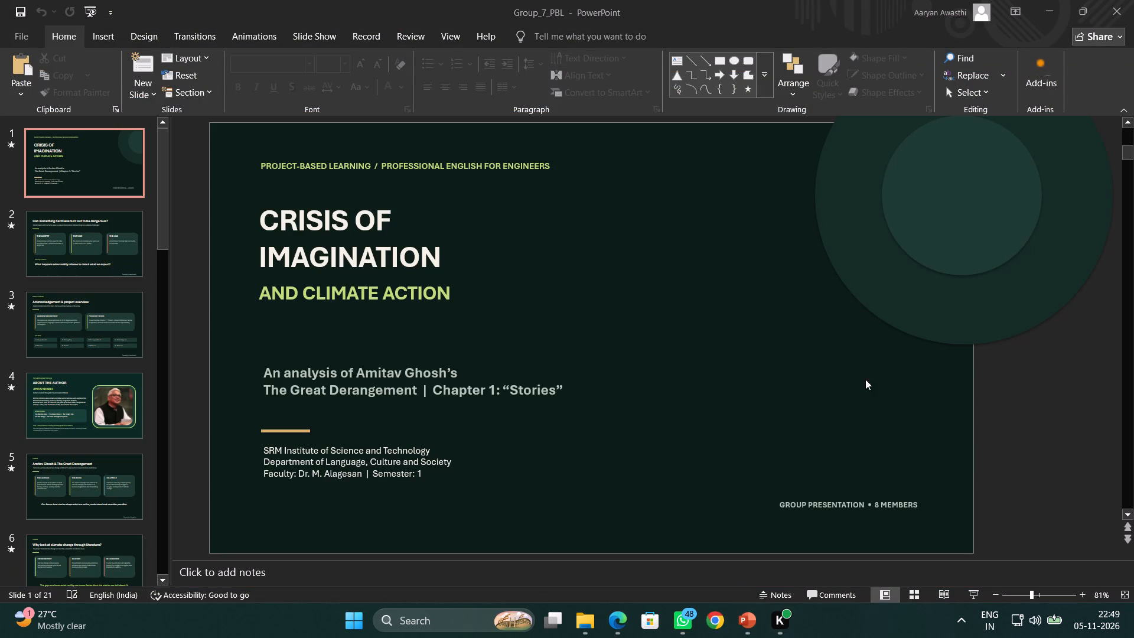
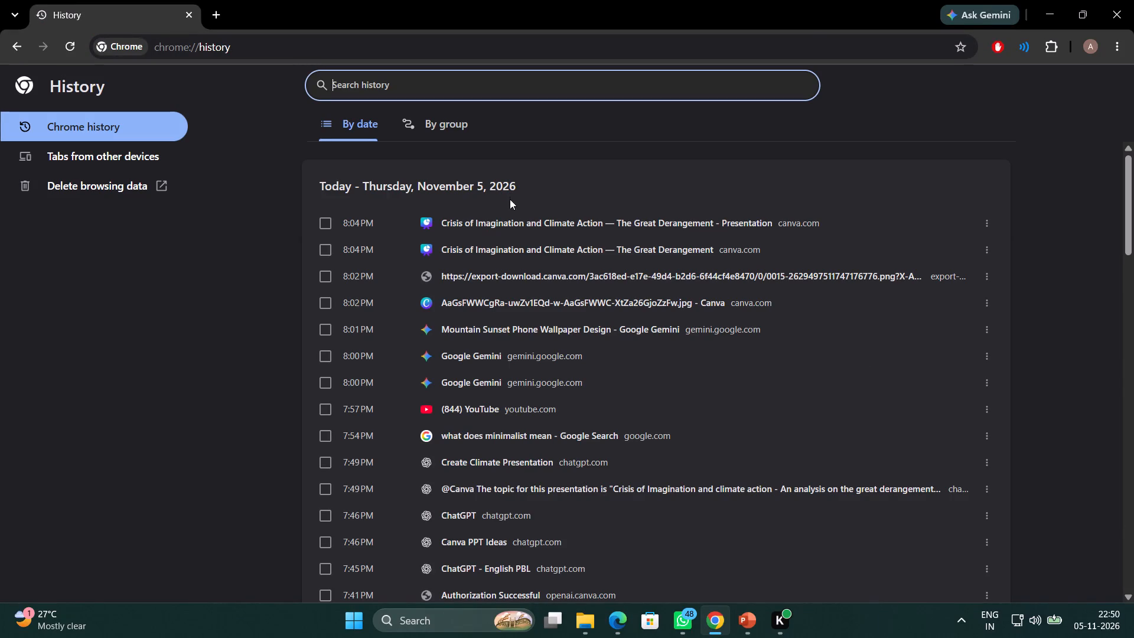
Reopen the Crisis of Imagination and Climate Action presentation in Canva from the browsing history.
click(513, 217)
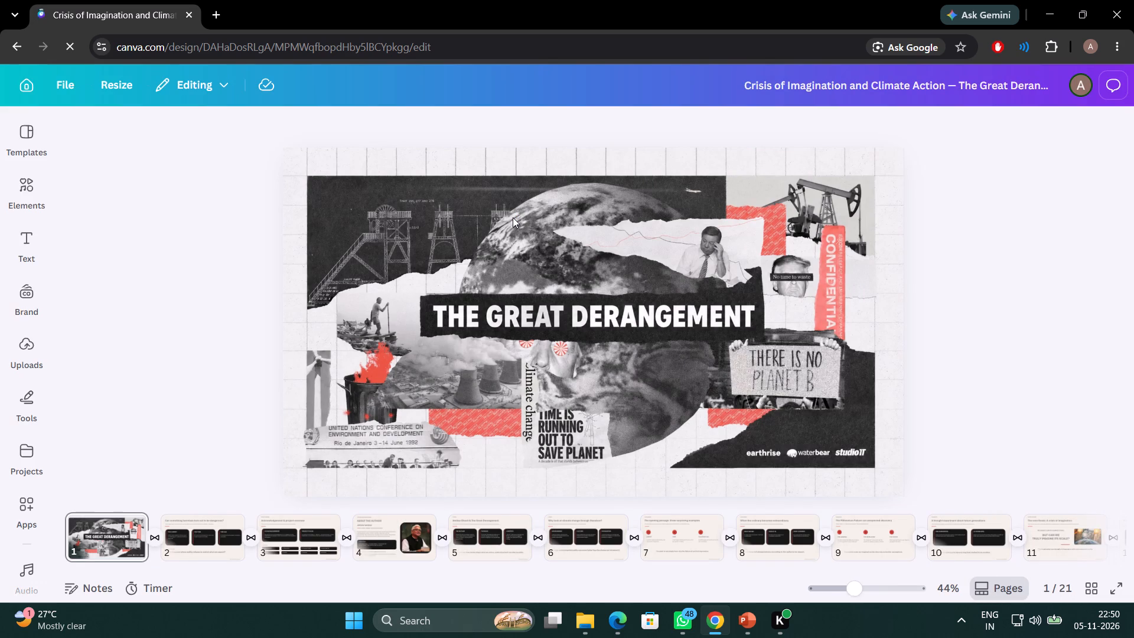
Review the presentation from the cover through page 13 on literature, culture and human behaviour, checking the card layouts and backgrounds.
key(Right)
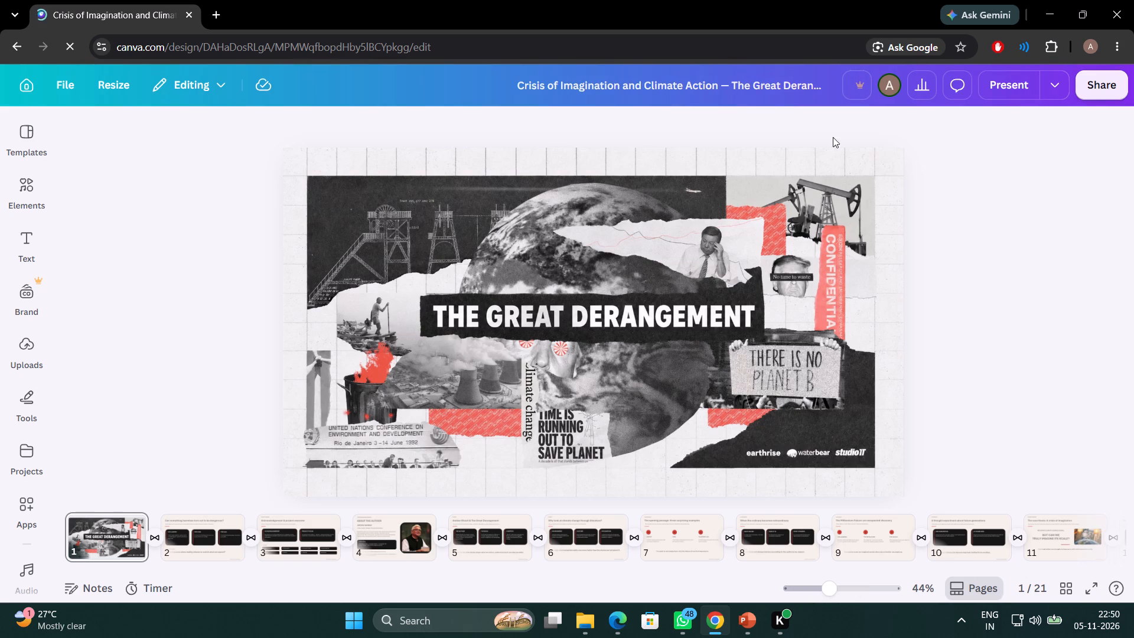
click(1058, 259)
key(Right)
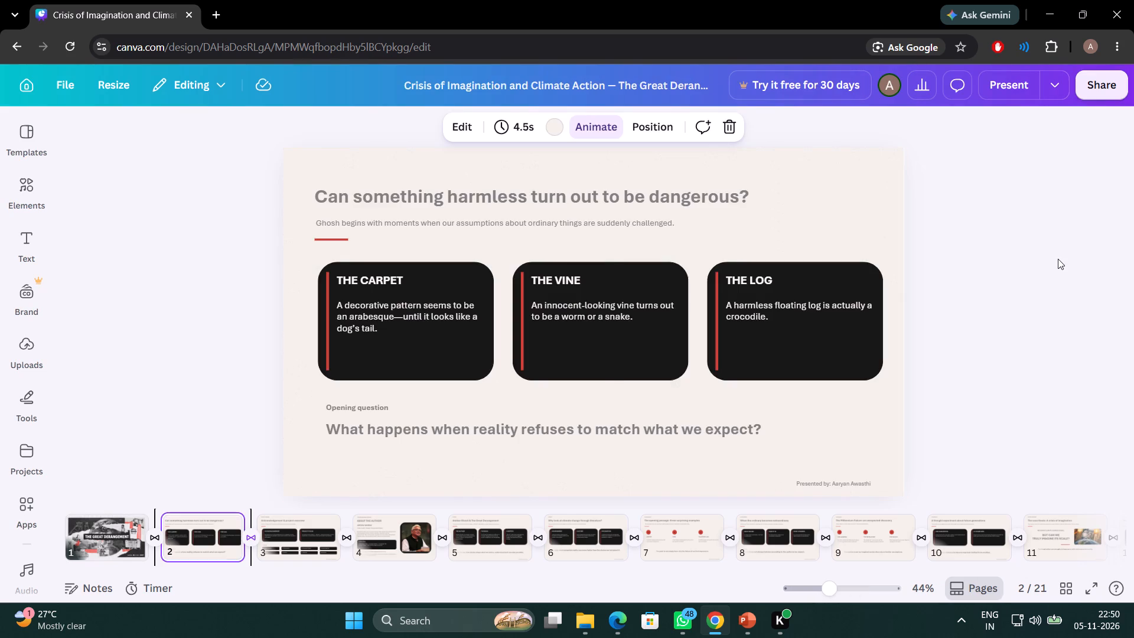
key(Right)
key(Right)
key(Right)
key(Right)
key(Right)
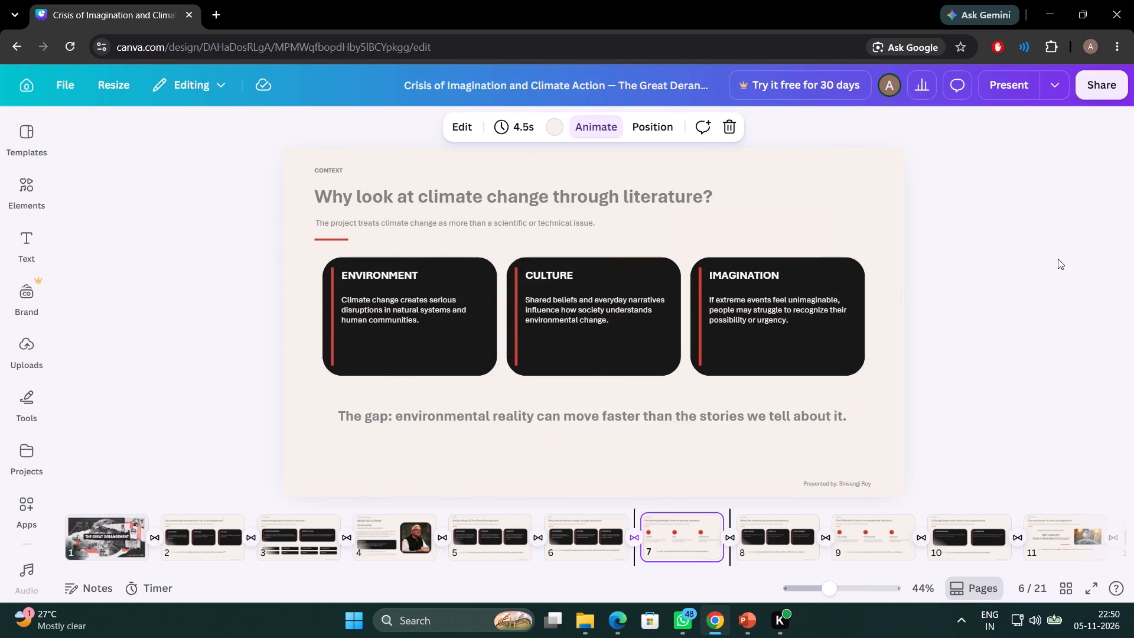
key(Left)
key(Right)
key(Right)
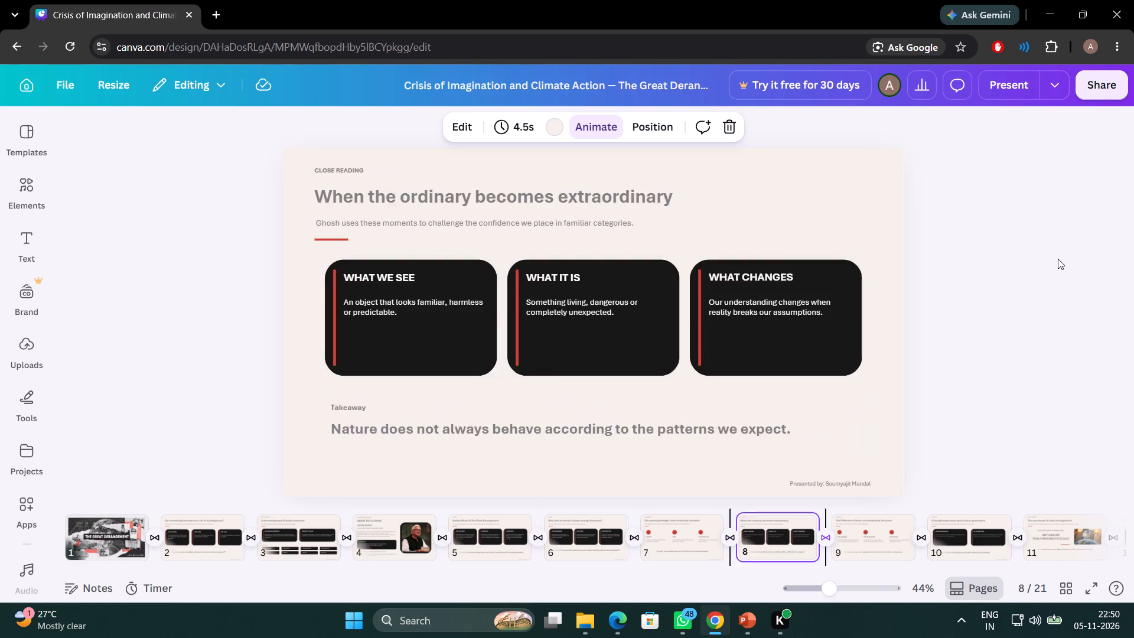
key(Right)
key(Right)
key(Right)
key(Right)
key(Right)
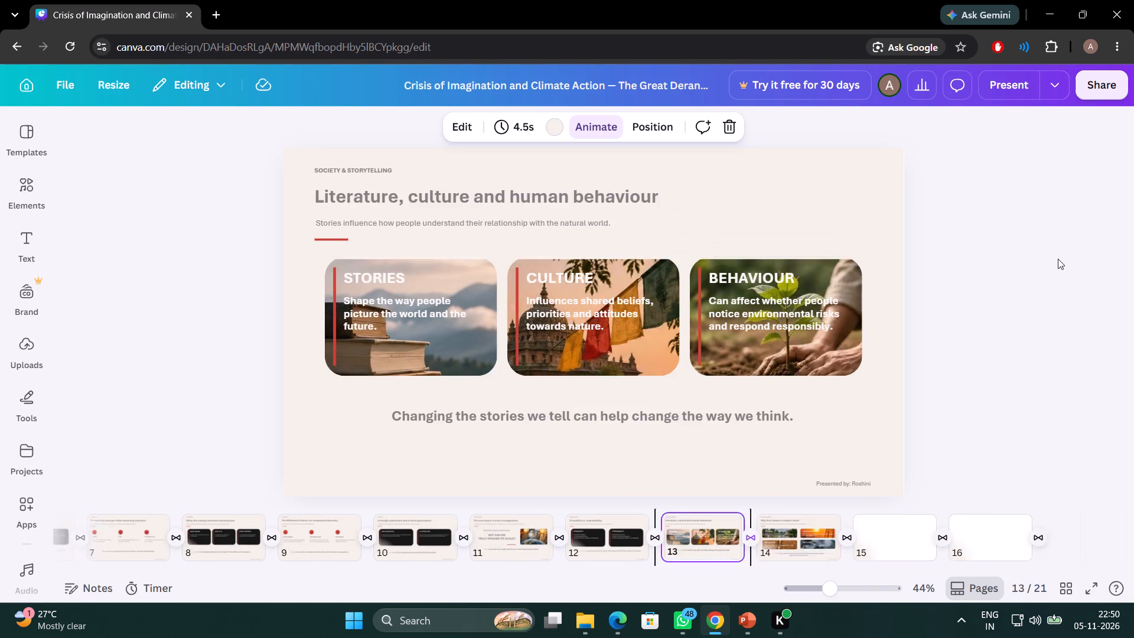
Review the remaining pages from page 14 through the SDG, discussion and references pages to the Webliography on page 21.
key(Right)
key(Right)
key(Right)
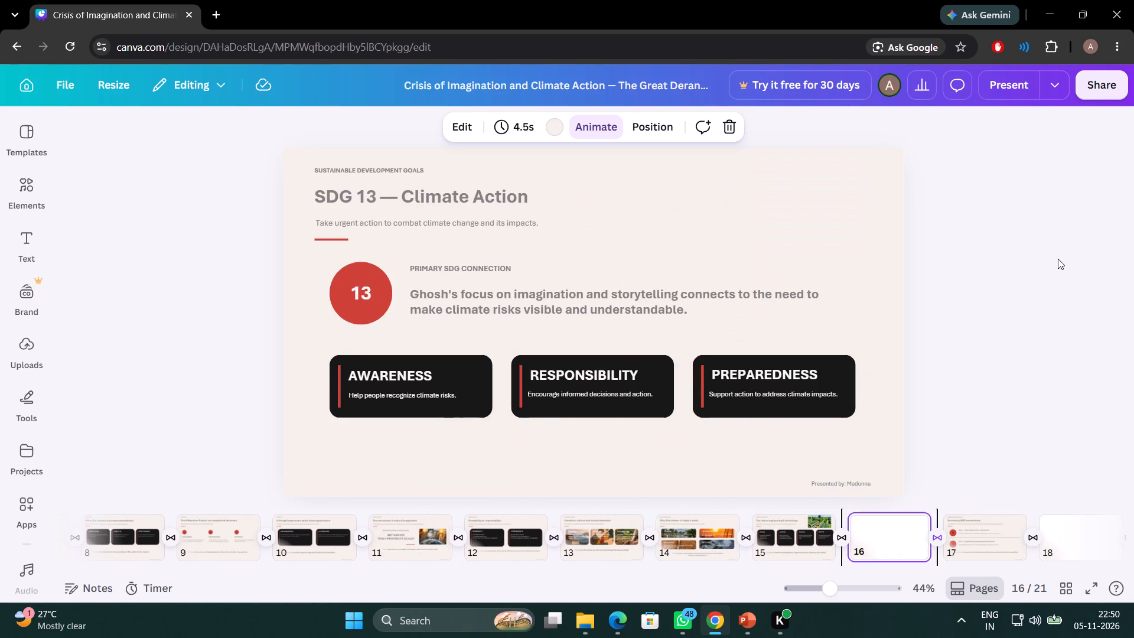
key(Right)
key(Right)
key(Right)
key(Right)
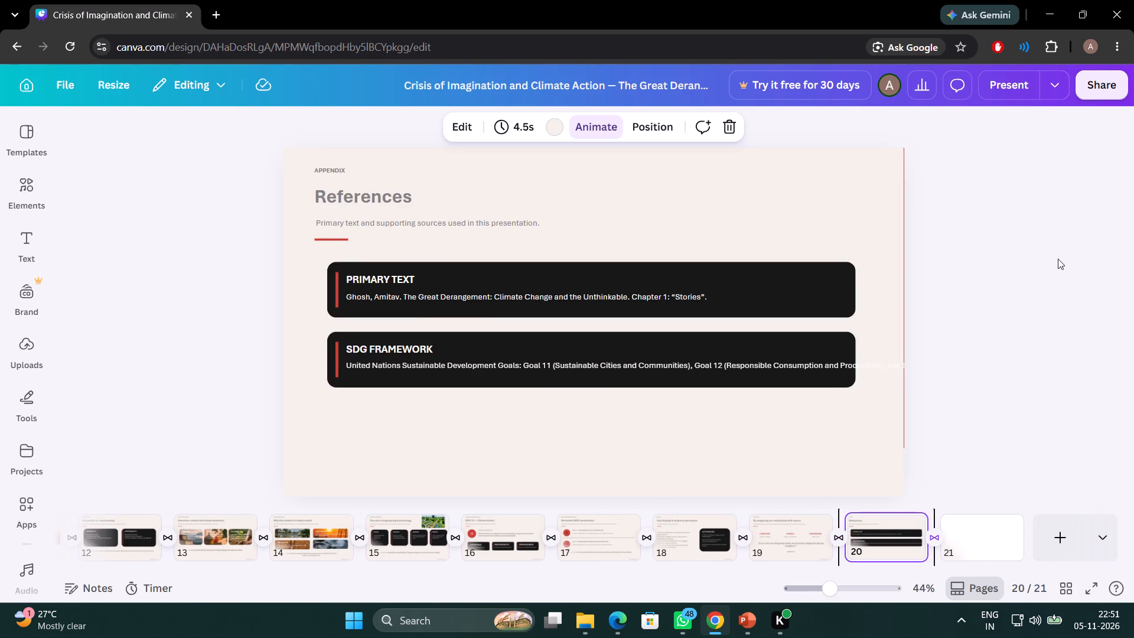
key(Right)
key(Right)
key(Right)
key(Right)
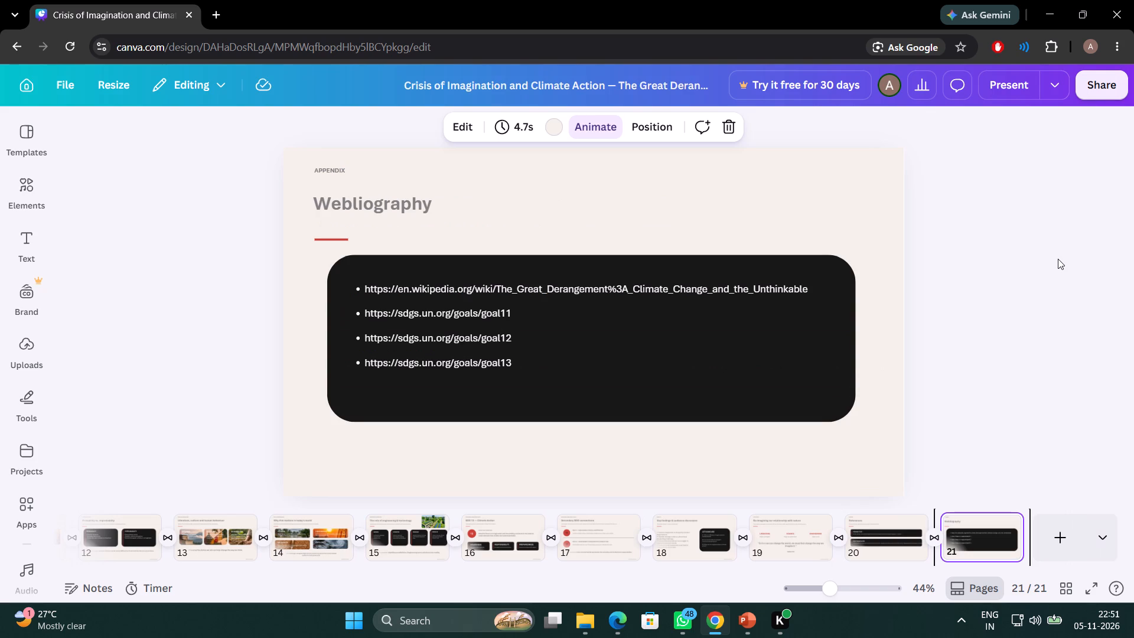
Go back through the pages from the Webliography to page 11 on the core thesis, rechecking pages 12 and 13.
key(Left)
key(Left)
key(Left)
key(Left)
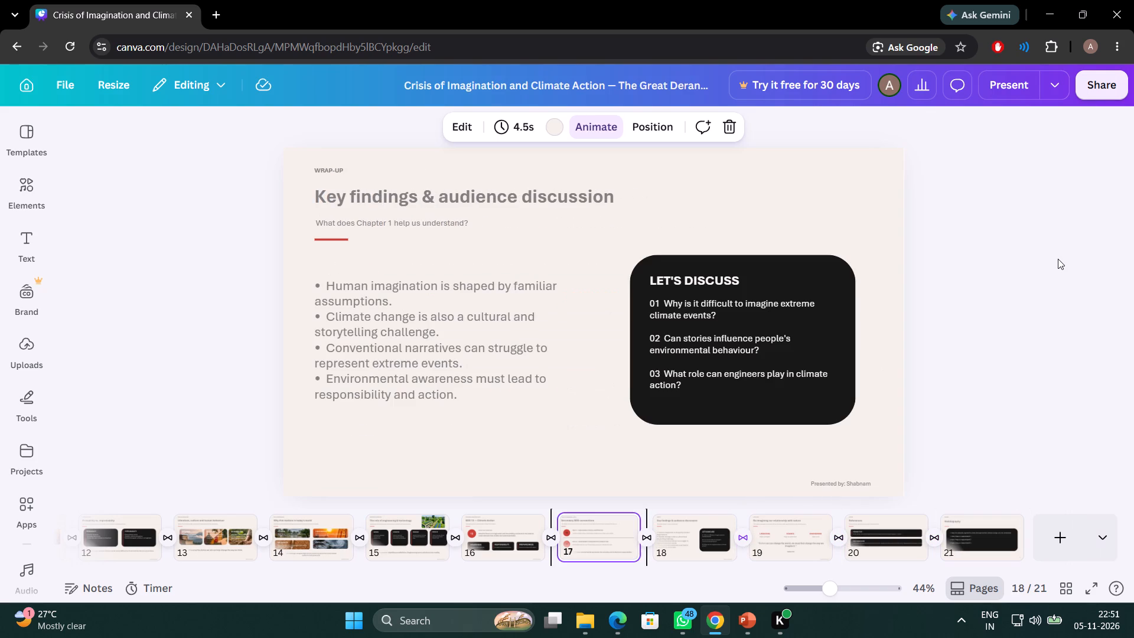
key(Left)
key(Left)
key(Left)
key(Left)
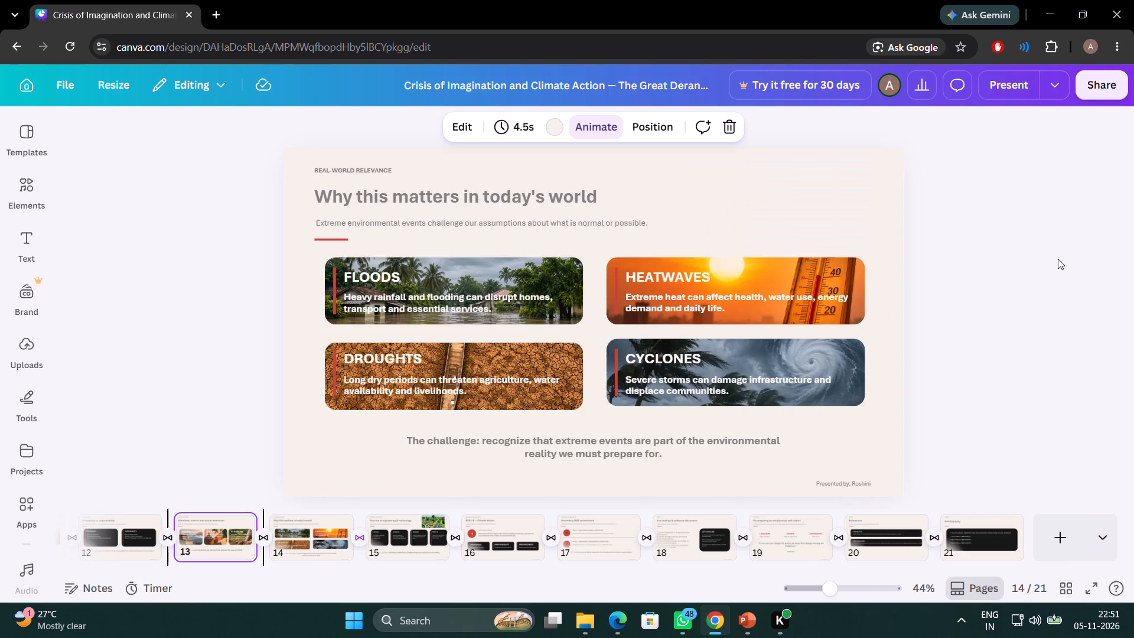
key(Left)
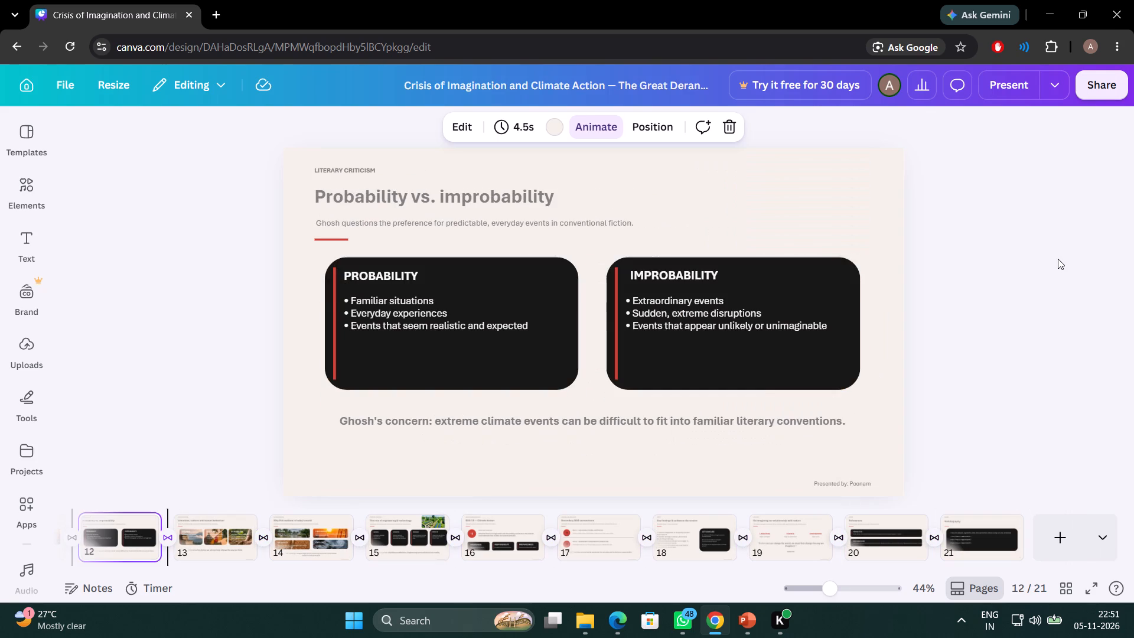
key(Right)
key(Left)
key(Left)
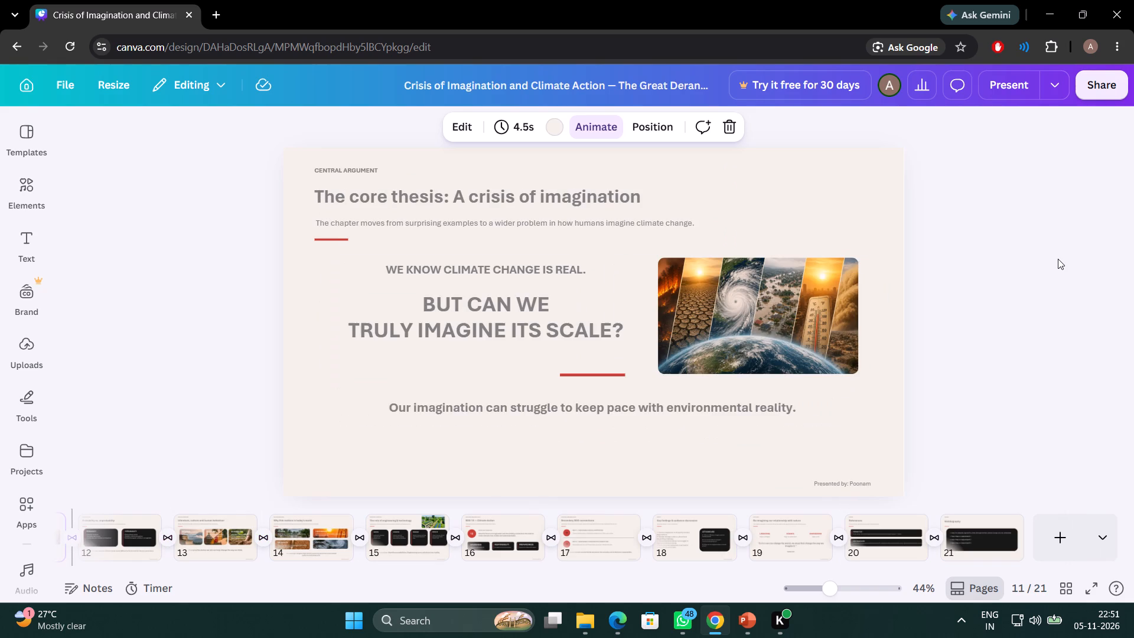